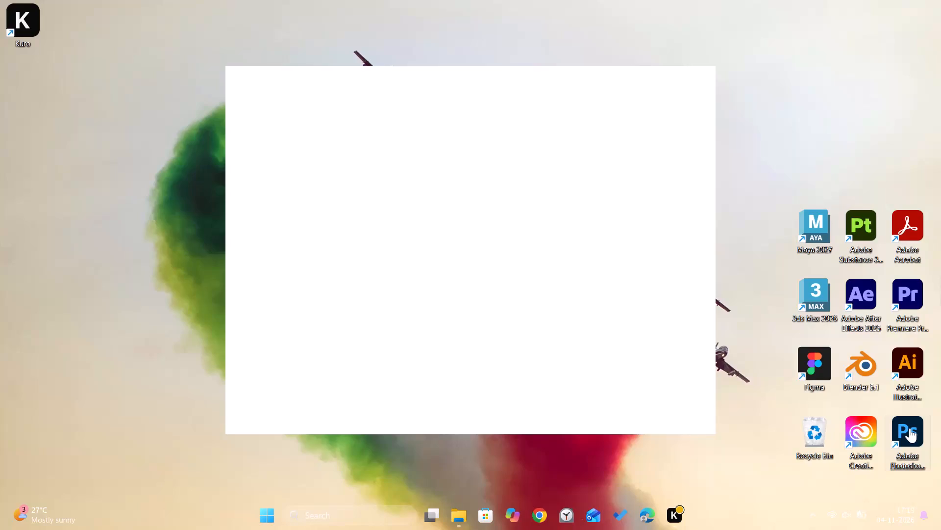
Launch Adobe Photoshop 2025.
{"action": "left_click", "coordinate": [910, 428]}
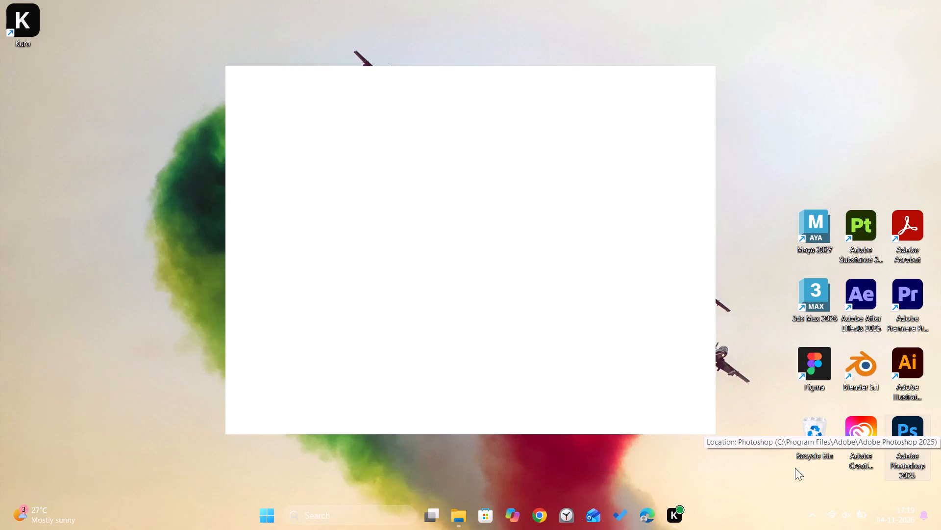
Switch to the File Explorer window showing the photo folder and open the ghummi ghummi subfolder.
{"action": "left_click", "coordinate": [461, 525]}
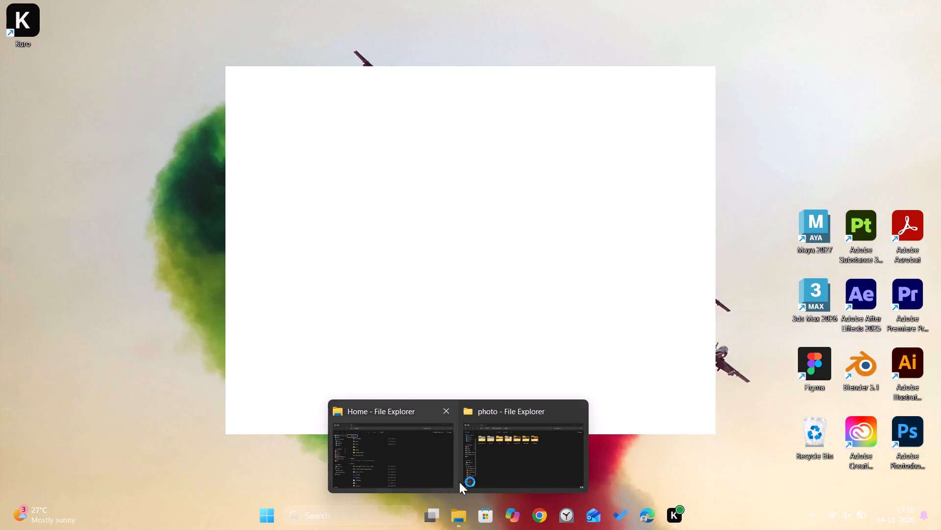
{"action": "left_click", "coordinate": [535, 444]}
{"action": "left_click", "coordinate": [176, 140]}
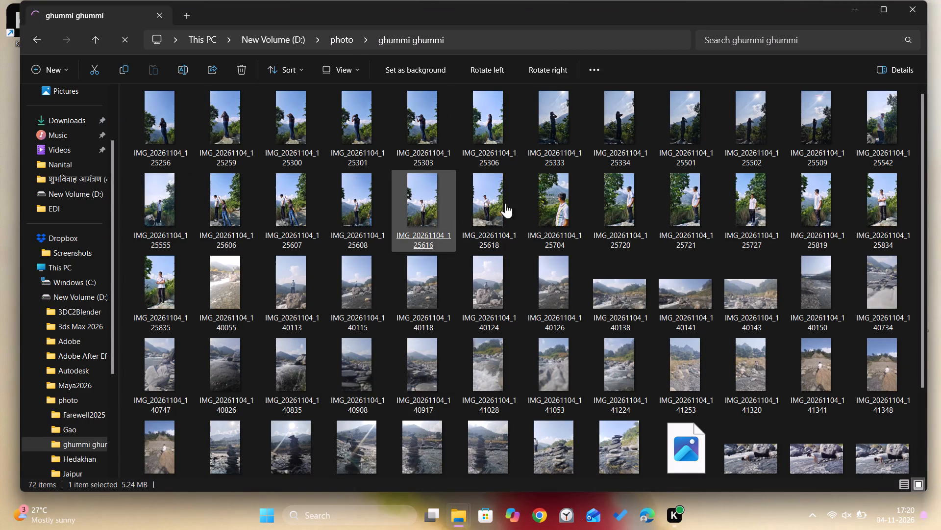
Open IMG_20261104_125542 from the ghummi ghummi folder in the photo viewer.
{"action": "left_click", "coordinate": [432, 202]}
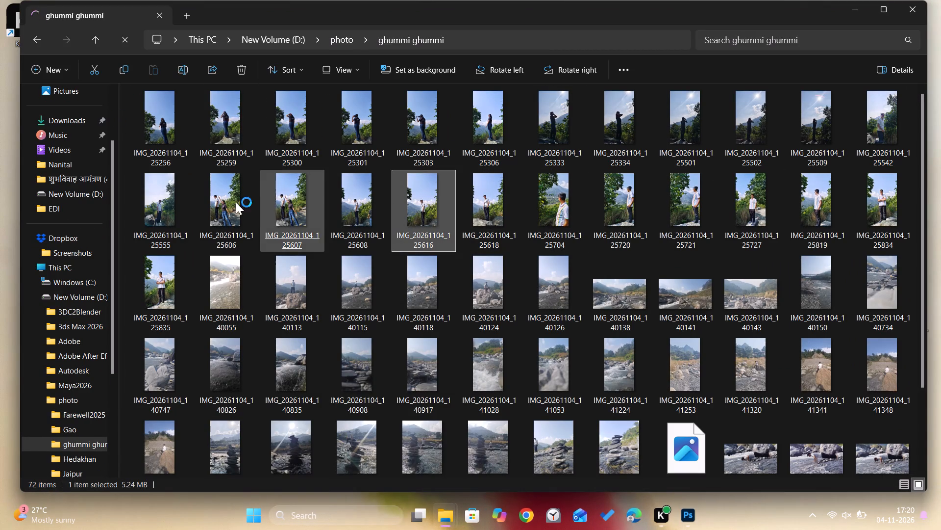
{"action": "left_click", "coordinate": [729, 56]}
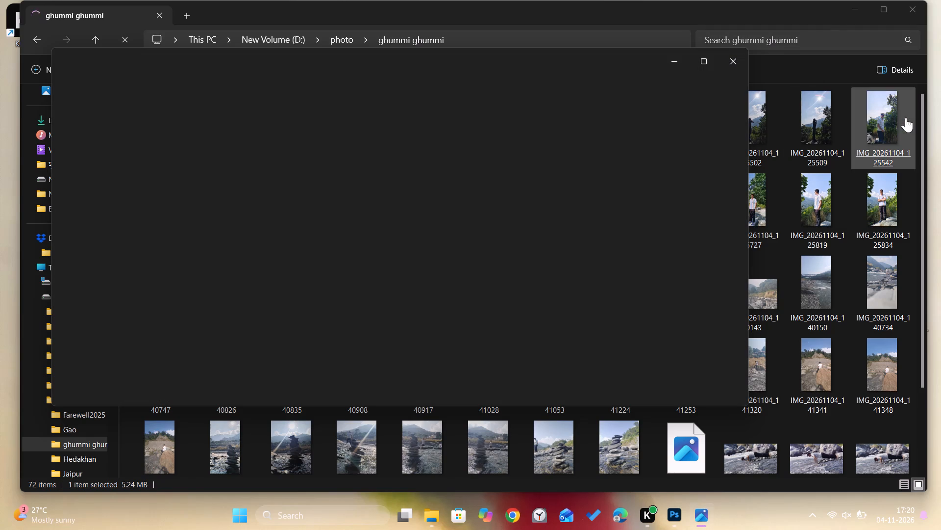
{"action": "left_click", "coordinate": [859, 113]}
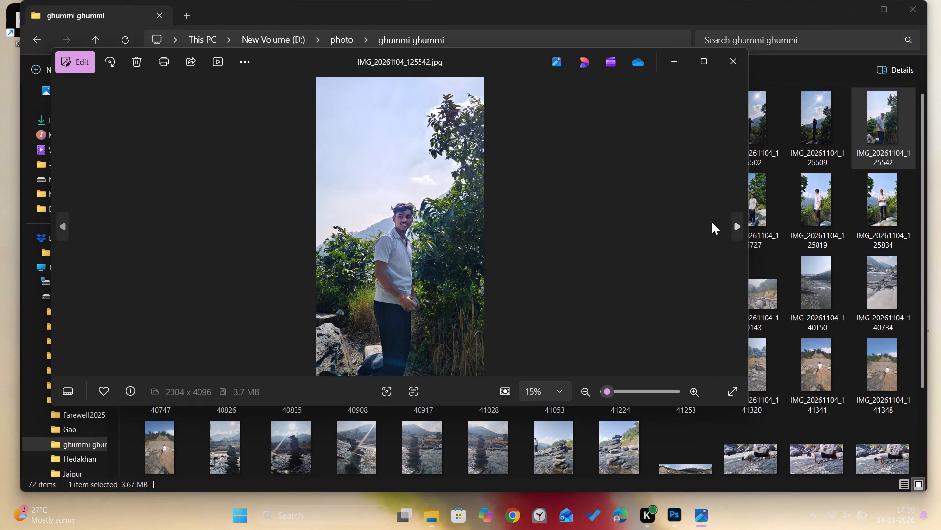
Browse the hillside portraits after IMG_20261104_125542 up to IMG_20261104_140055, and examine the person on the river boulder there up close.
{"action": "left_click", "coordinate": [729, 223]}
{"action": "left_click", "coordinate": [732, 223]}
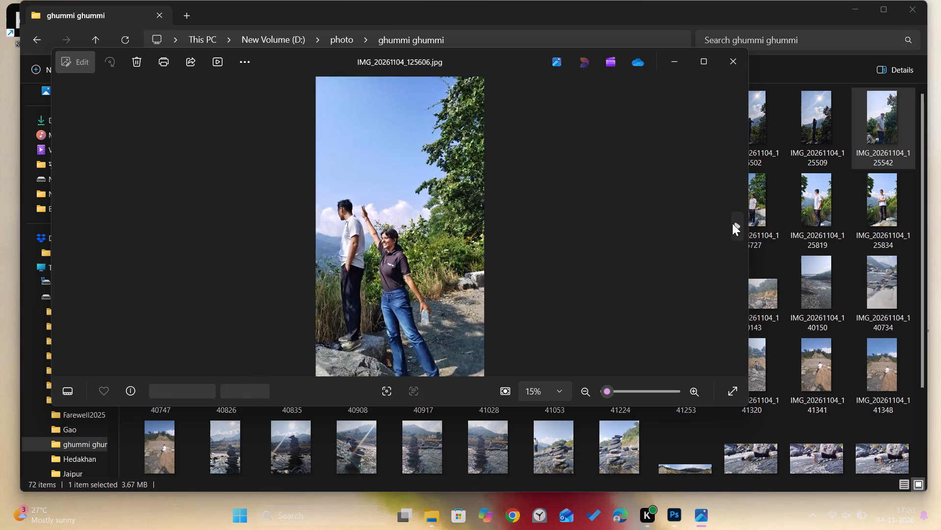
{"action": "left_click", "coordinate": [732, 223]}
{"action": "left_click", "coordinate": [732, 223]}
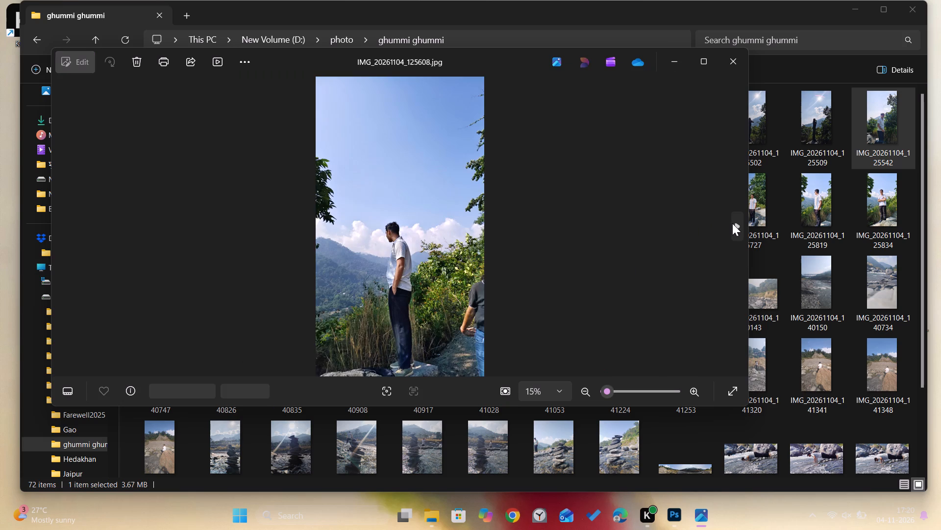
{"action": "left_click", "coordinate": [732, 223]}
{"action": "double_click", "coordinate": [732, 223]}
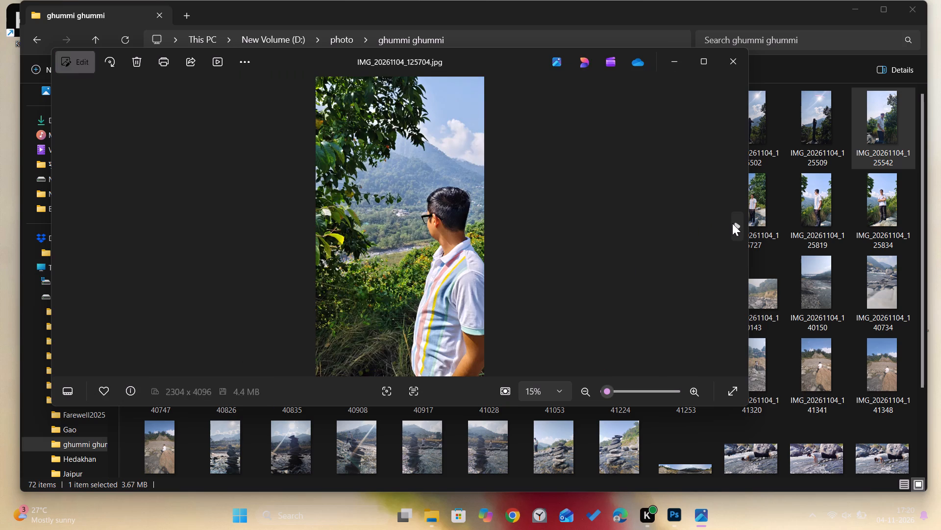
{"action": "triple_click", "coordinate": [732, 223]}
{"action": "left_click", "coordinate": [732, 223]}
{"action": "triple_click", "coordinate": [732, 223]}
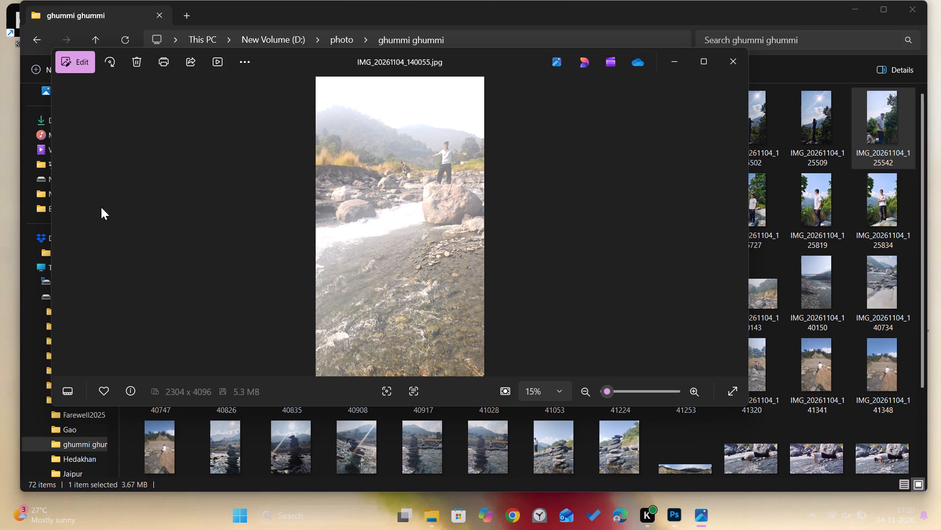
{"action": "left_click_drag", "start_coordinate": [64, 223], "coordinate": [77, 223]}
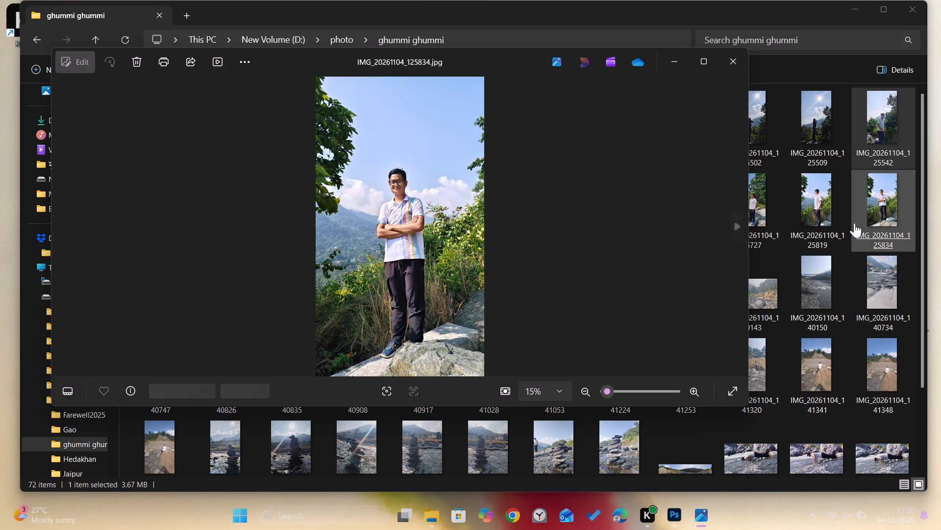
{"action": "double_click", "coordinate": [736, 225]}
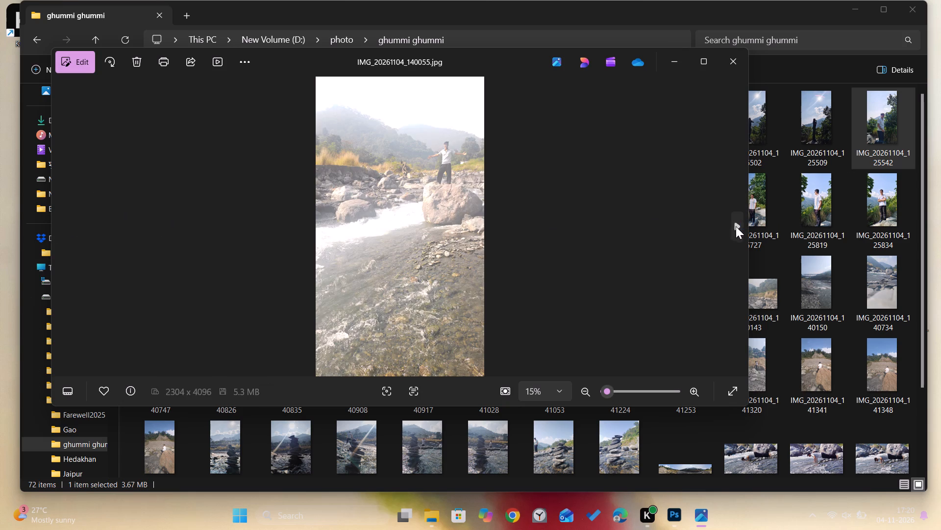
{"action": "scroll", "coordinate": [482, 187], "scroll_direction": "up", "scroll_amount": 5}
{"action": "scroll", "coordinate": [435, 105], "scroll_direction": "up", "scroll_amount": 13}
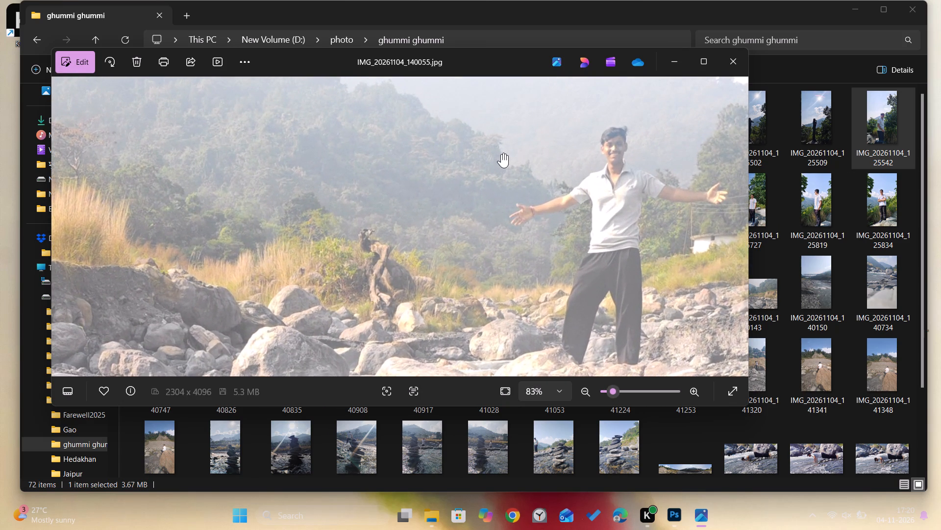
{"action": "scroll", "coordinate": [501, 154], "scroll_direction": "down", "scroll_amount": 16}
{"action": "scroll", "coordinate": [501, 154], "scroll_direction": "down", "scroll_amount": 6}
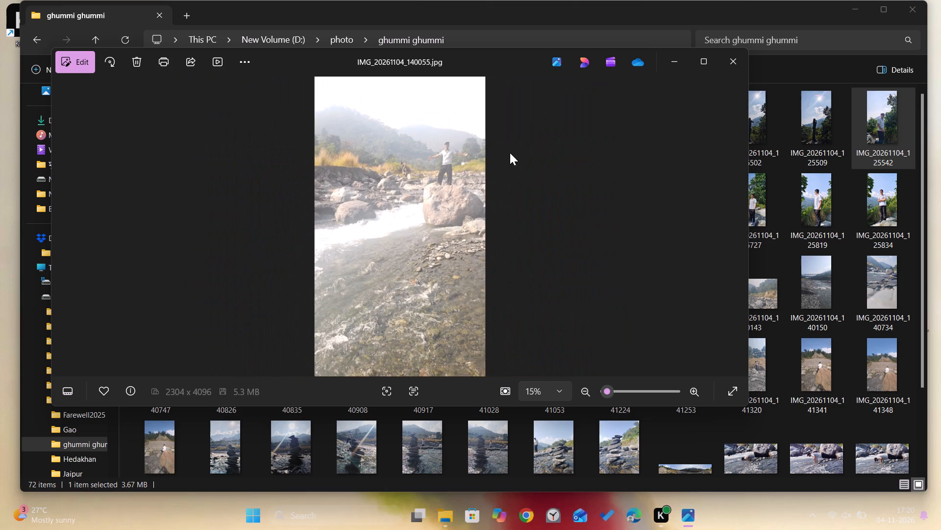
Browse the riverside photos from IMG_20261104_140113 through IMG_20261104_140141.
{"action": "left_click", "coordinate": [733, 216]}
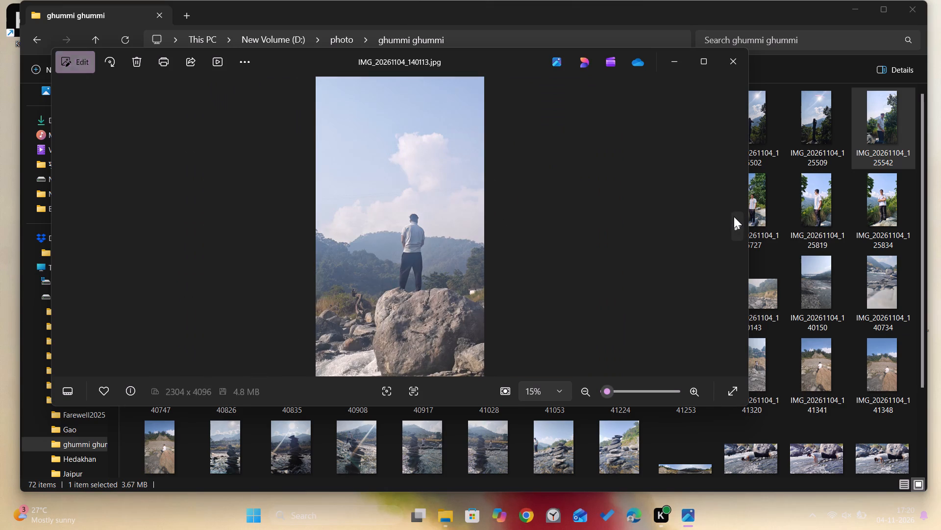
{"action": "left_click", "coordinate": [734, 216]}
{"action": "left_click", "coordinate": [734, 216]}
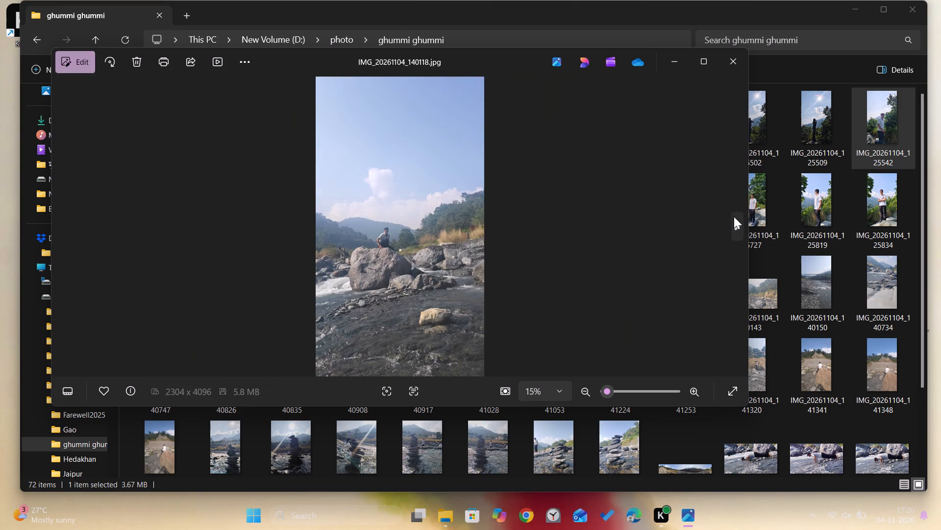
{"action": "left_click", "coordinate": [734, 216]}
{"action": "left_click", "coordinate": [734, 216]}
{"action": "left_click", "coordinate": [735, 216]}
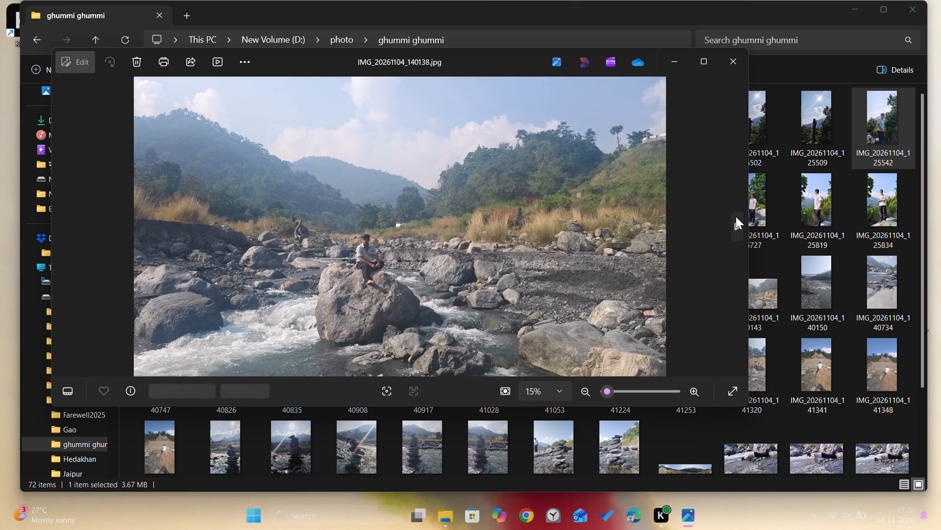
{"action": "left_click", "coordinate": [736, 216]}
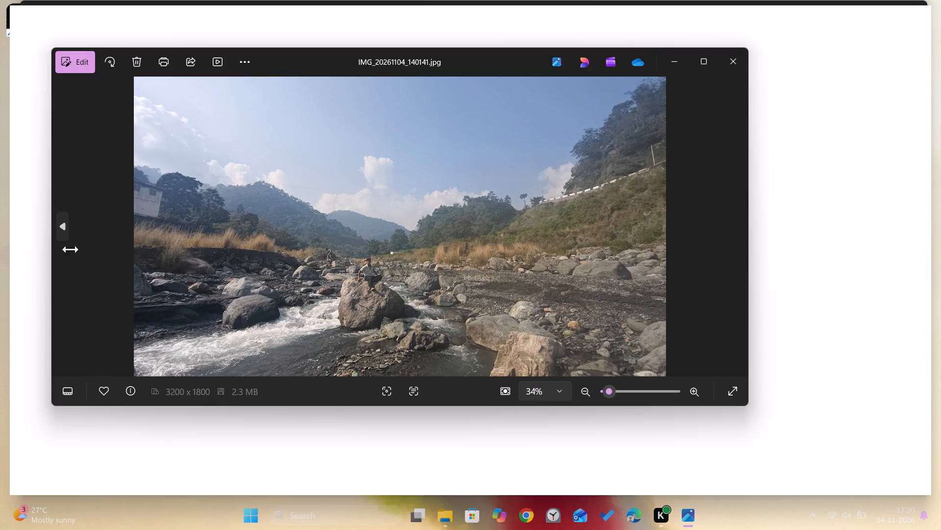
Go back to IMG_20261104_140126 and IMG_20261104_140138 and examine the man seated on the boulder up close.
{"action": "left_click_drag", "start_coordinate": [68, 230], "coordinate": [73, 230]}
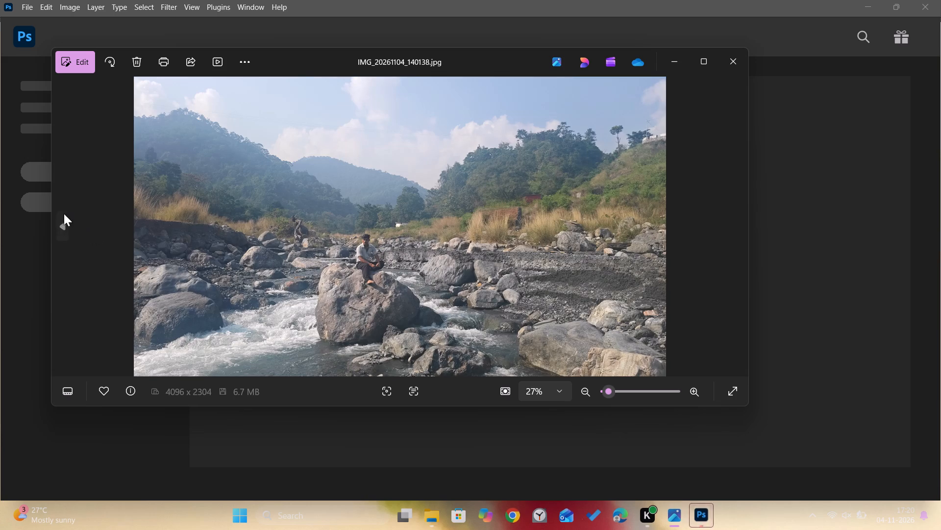
{"action": "left_click", "coordinate": [63, 226]}
{"action": "scroll", "coordinate": [466, 227], "scroll_direction": "up", "scroll_amount": 5}
{"action": "scroll", "coordinate": [385, 228], "scroll_direction": "up", "scroll_amount": 5}
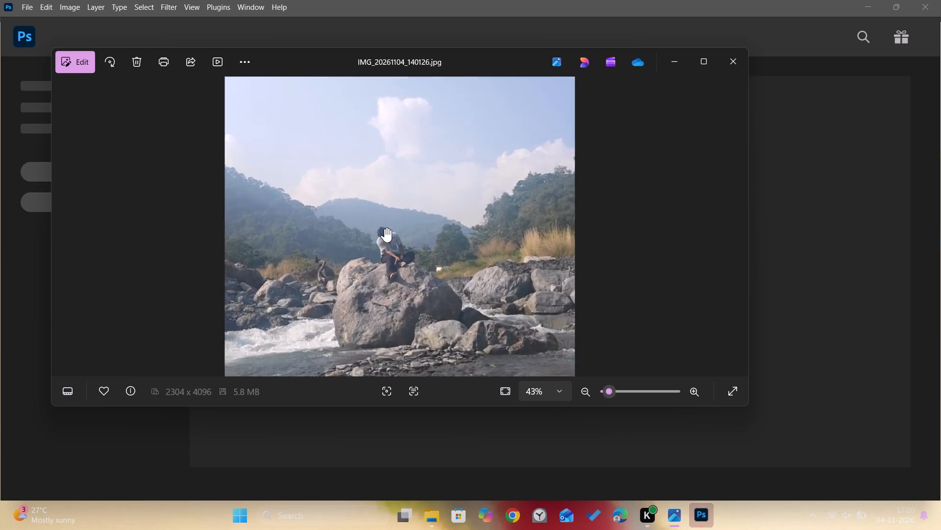
{"action": "scroll", "coordinate": [385, 228], "scroll_direction": "up", "scroll_amount": 9}
{"action": "left_click", "coordinate": [733, 229]}
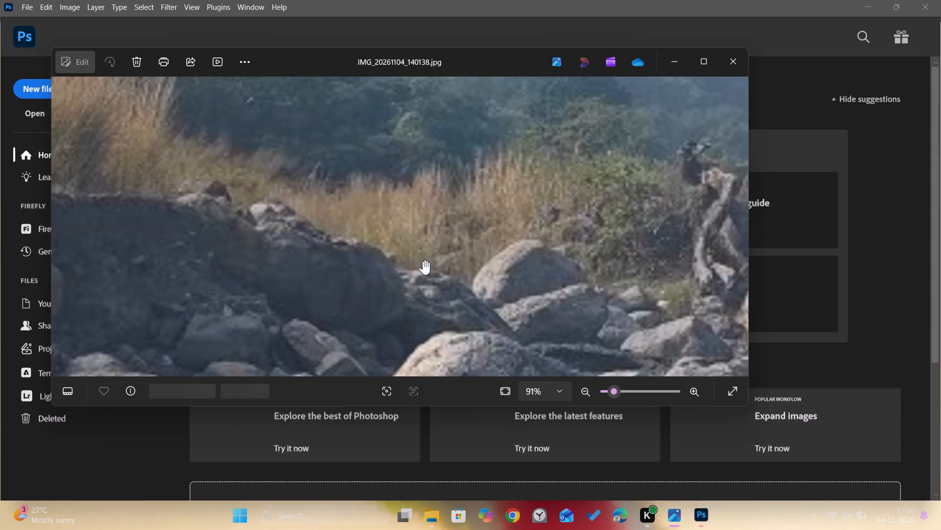
{"action": "scroll", "coordinate": [423, 261], "scroll_direction": "down", "scroll_amount": 10}
{"action": "scroll", "coordinate": [371, 251], "scroll_direction": "up", "scroll_amount": 5}
{"action": "scroll", "coordinate": [322, 229], "scroll_direction": "up", "scroll_amount": 6}
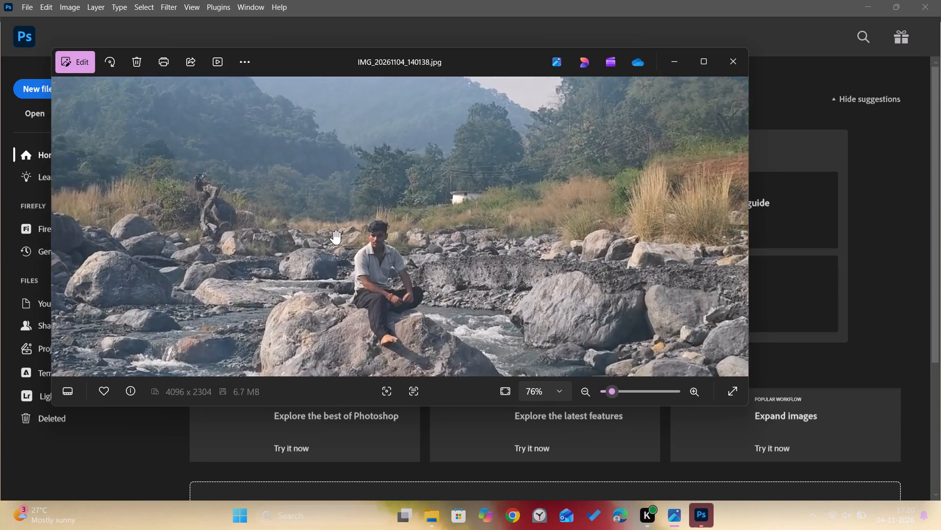
{"action": "scroll", "coordinate": [334, 231], "scroll_direction": "up", "scroll_amount": 13}
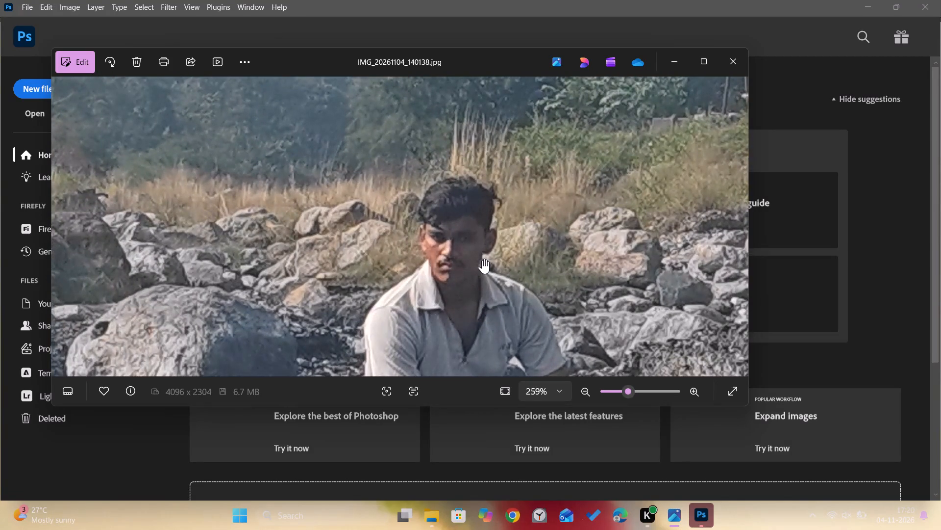
{"action": "scroll", "coordinate": [482, 260], "scroll_direction": "down", "scroll_amount": 20}
{"action": "scroll", "coordinate": [482, 260], "scroll_direction": "down", "scroll_amount": 5}
{"action": "scroll", "coordinate": [587, 255], "scroll_direction": "down", "scroll_amount": 2}
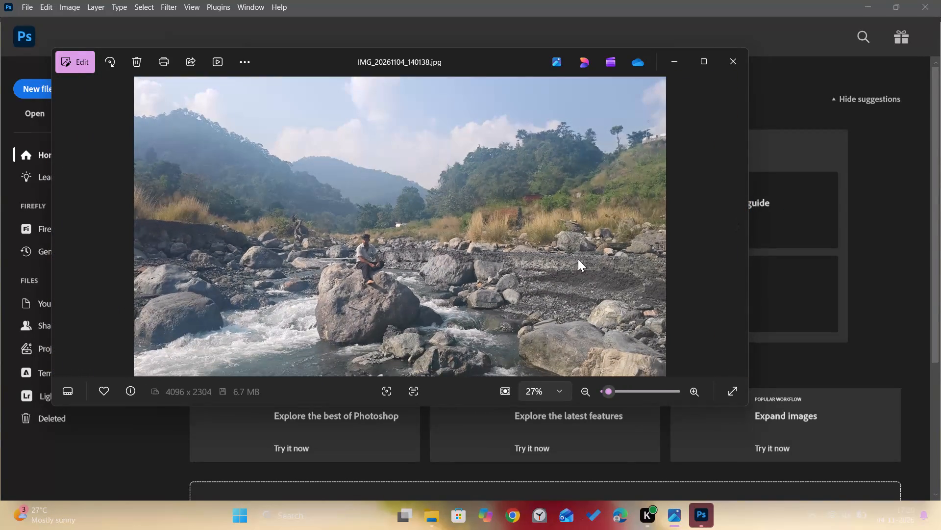
{"action": "scroll", "coordinate": [578, 259], "scroll_direction": "down", "scroll_amount": 3}
Browse the river and rock photos from IMG_20261104_140141 through IMG_20261104_141253.
{"action": "left_click", "coordinate": [737, 223]}
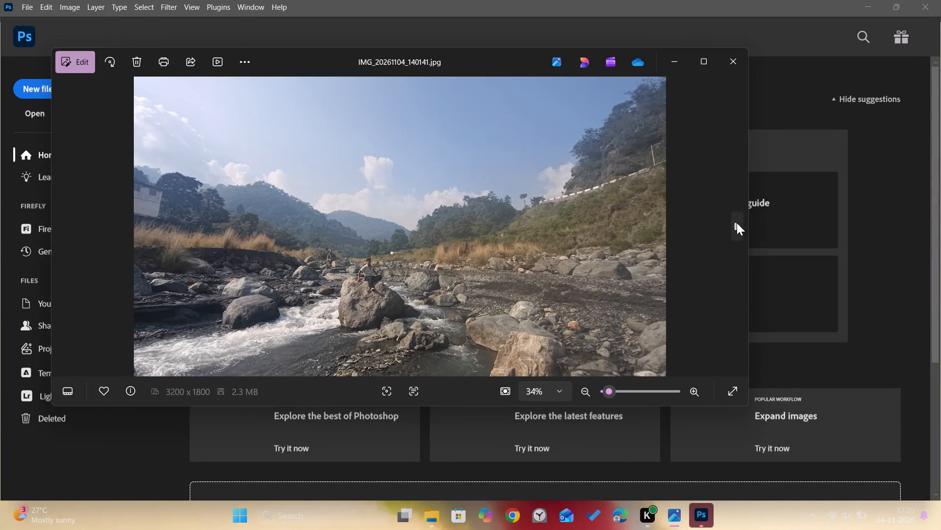
{"action": "left_click", "coordinate": [737, 223]}
{"action": "left_click", "coordinate": [736, 223]}
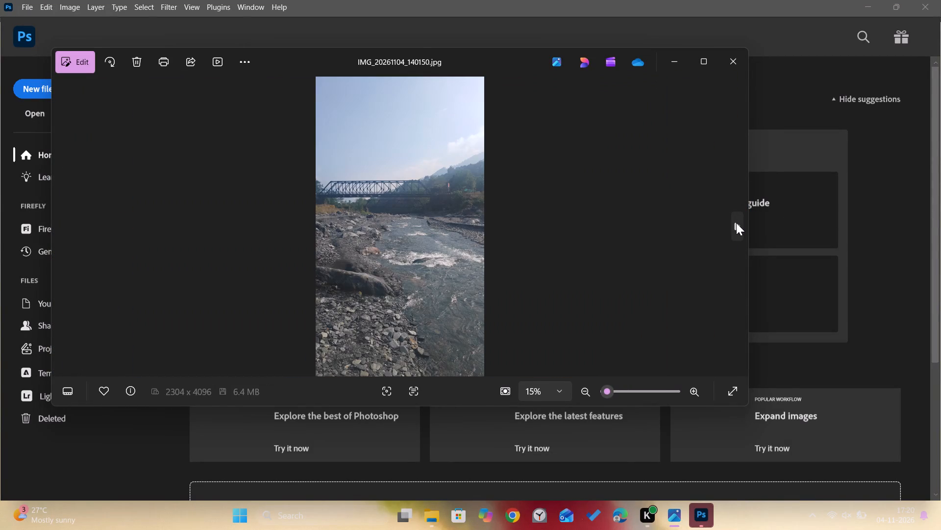
{"action": "left_click", "coordinate": [736, 223]}
{"action": "left_click", "coordinate": [736, 223]}
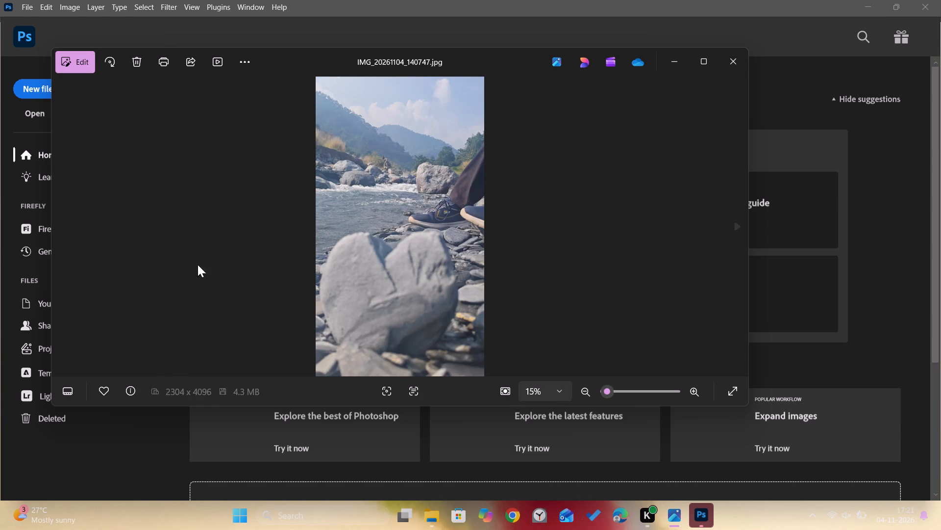
{"action": "left_click", "coordinate": [65, 224]}
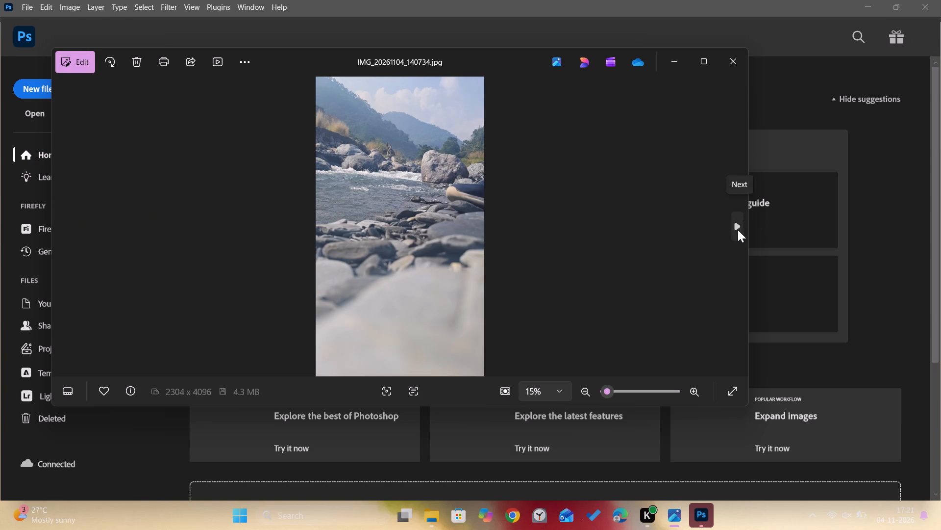
{"action": "left_click", "coordinate": [738, 230]}
{"action": "left_click", "coordinate": [739, 230]}
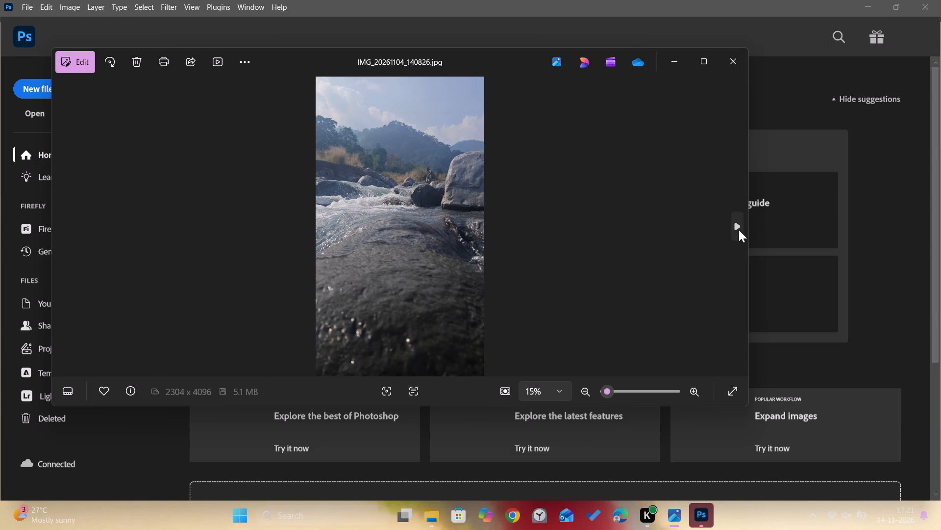
{"action": "left_click", "coordinate": [739, 230]}
{"action": "left_click", "coordinate": [739, 230]}
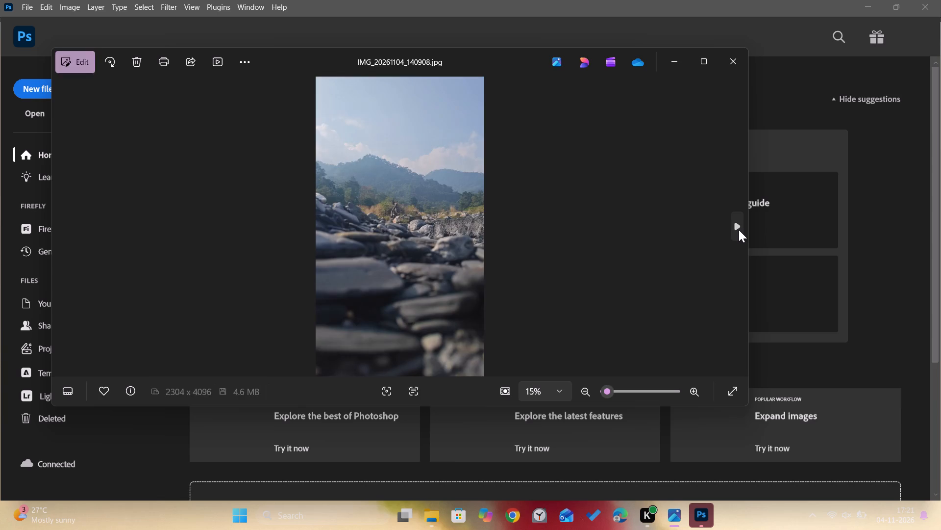
{"action": "left_click", "coordinate": [739, 230]}
{"action": "left_click", "coordinate": [739, 230]}
{"action": "left_click", "coordinate": [739, 230]}
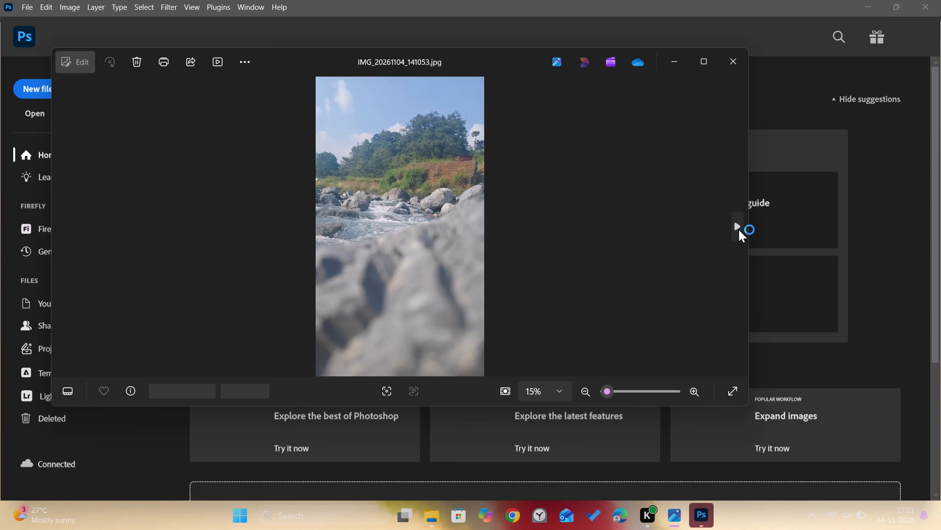
{"action": "left_click", "coordinate": [739, 230]}
{"action": "left_click", "coordinate": [739, 230]}
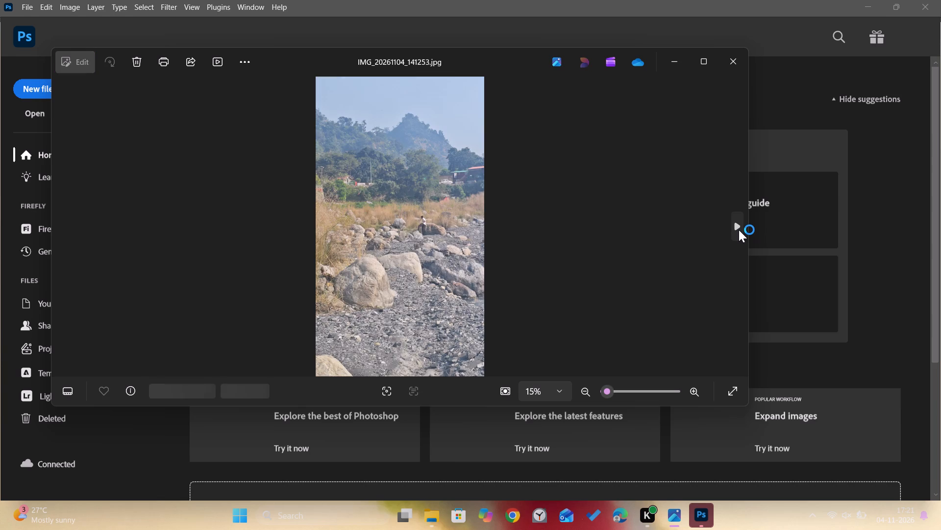
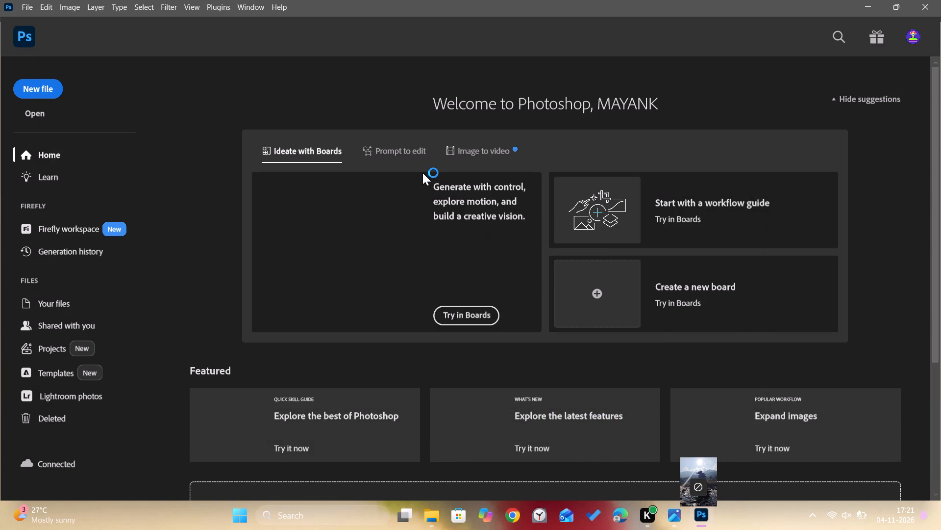
Open the backlit stacked-stones photo IMG_20261104_141704 from Photos as a document in Photoshop.
{"action": "left_click_drag", "start_coordinate": [422, 173], "coordinate": [168, 124]}
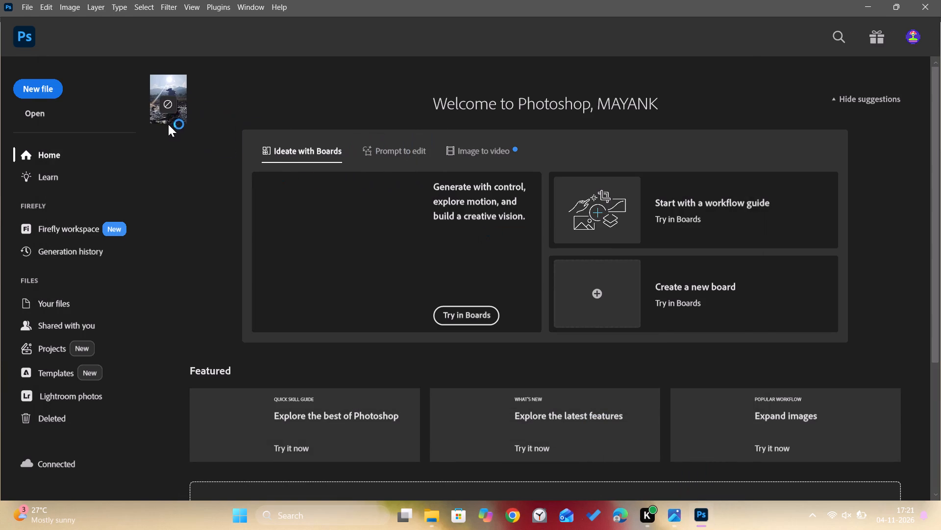
{"action": "left_click_drag", "start_coordinate": [168, 124], "coordinate": [70, 138]}
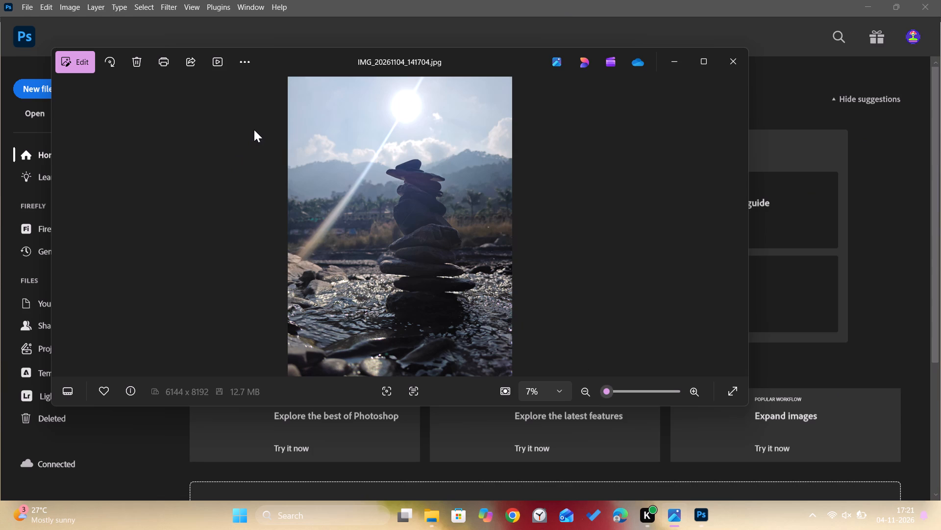
{"action": "left_click_drag", "start_coordinate": [306, 61], "coordinate": [420, 136]}
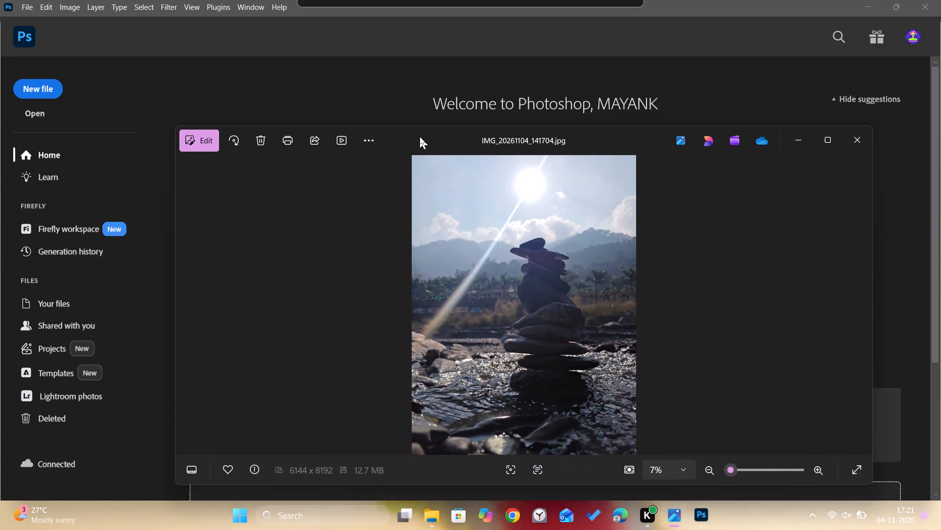
{"action": "left_click_drag", "start_coordinate": [420, 136], "coordinate": [383, 113]}
{"action": "left_click_drag", "start_coordinate": [513, 272], "coordinate": [76, 101]}
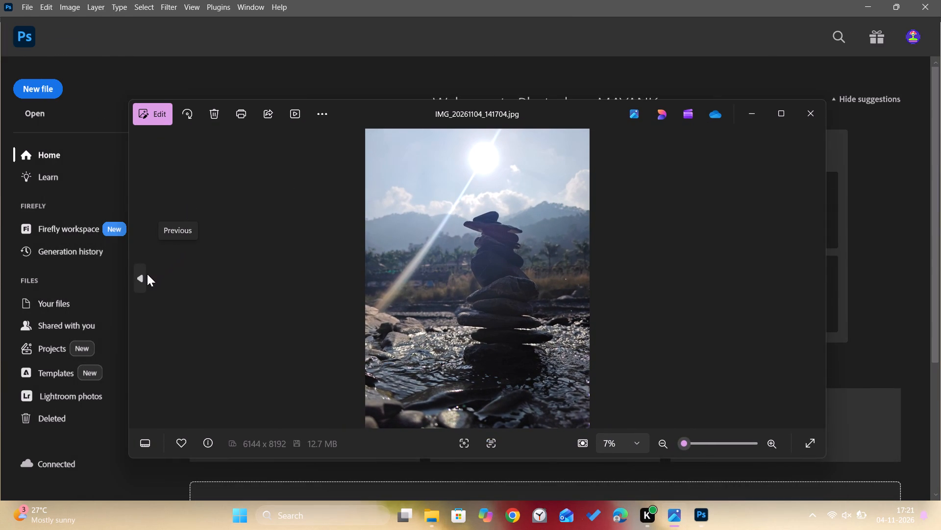
Go back to the stacked-stones photo IMG_20261104_141645 and open it in Photoshop as a separate document.
{"action": "left_click", "coordinate": [144, 277]}
{"action": "left_click_drag", "start_coordinate": [441, 274], "coordinate": [85, 83]}
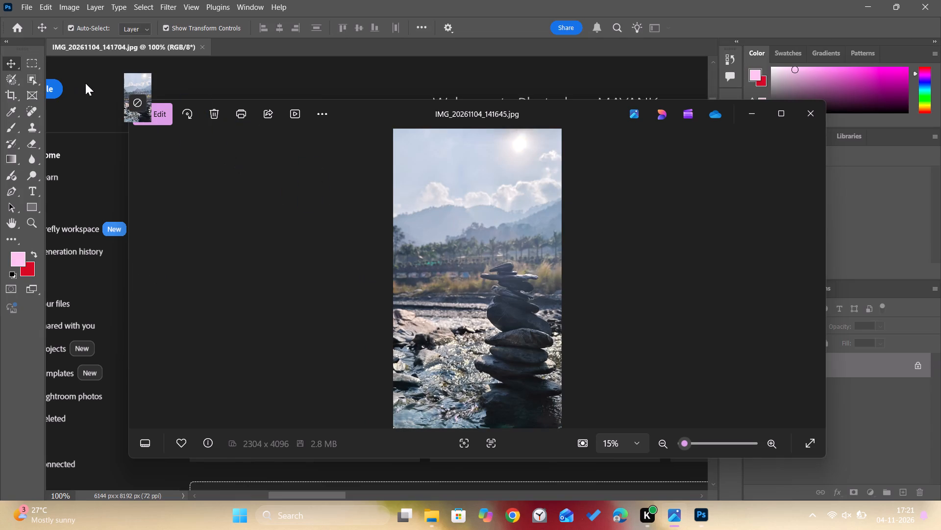
{"action": "left_click_drag", "start_coordinate": [85, 83], "coordinate": [201, 64]}
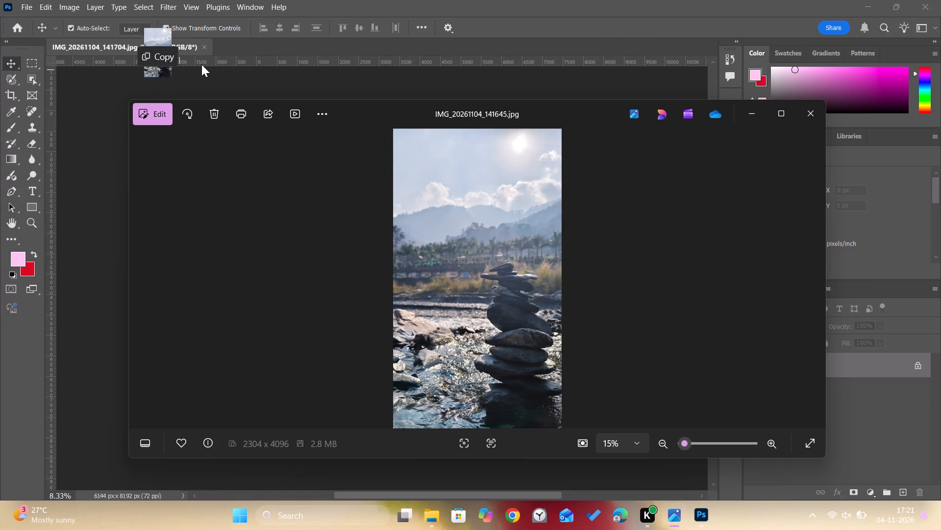
{"action": "left_click_drag", "start_coordinate": [201, 64], "coordinate": [234, 46]}
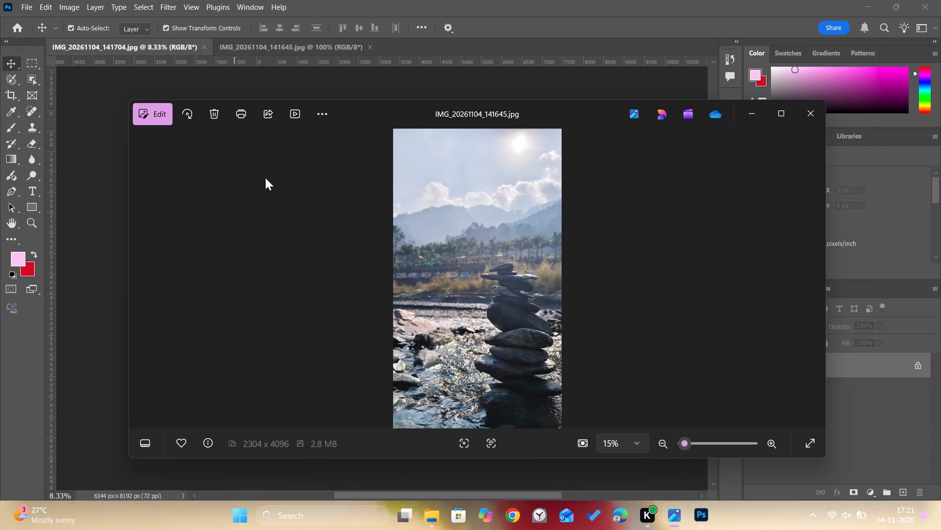
Browse the neighbouring photos to IMG_20261104_141805, showing stacked stones and a standing man, and open it as another Photoshop document.
{"action": "left_click", "coordinate": [144, 274]}
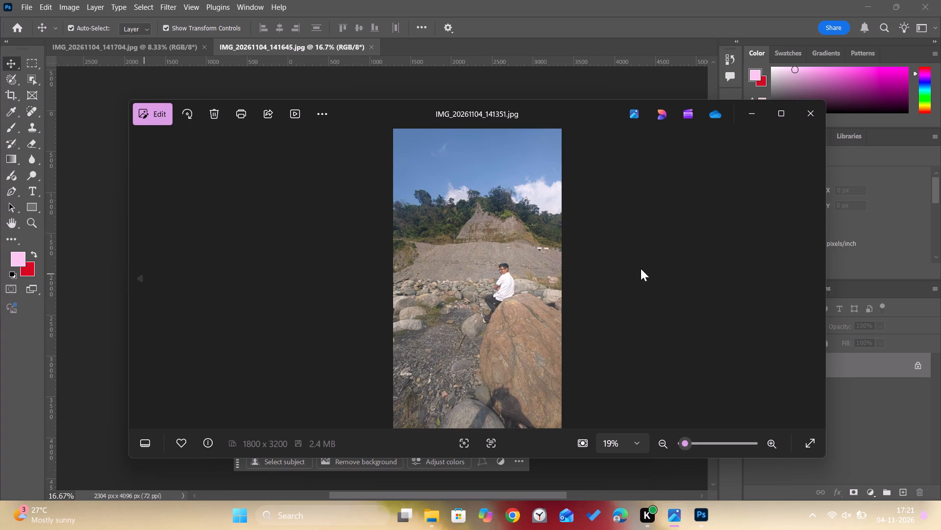
{"action": "triple_click", "coordinate": [814, 274]}
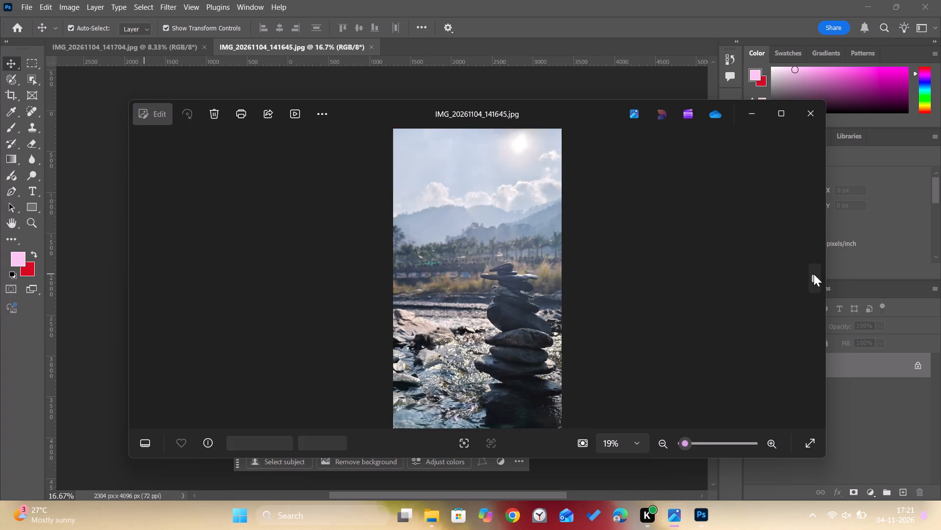
{"action": "left_click", "coordinate": [814, 274]}
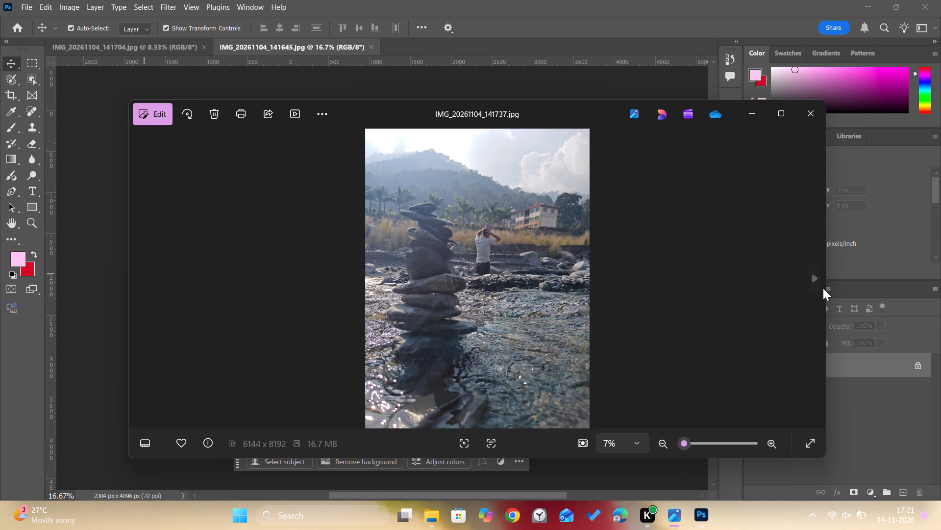
{"action": "left_click", "coordinate": [811, 278]}
{"action": "left_click", "coordinate": [811, 278]}
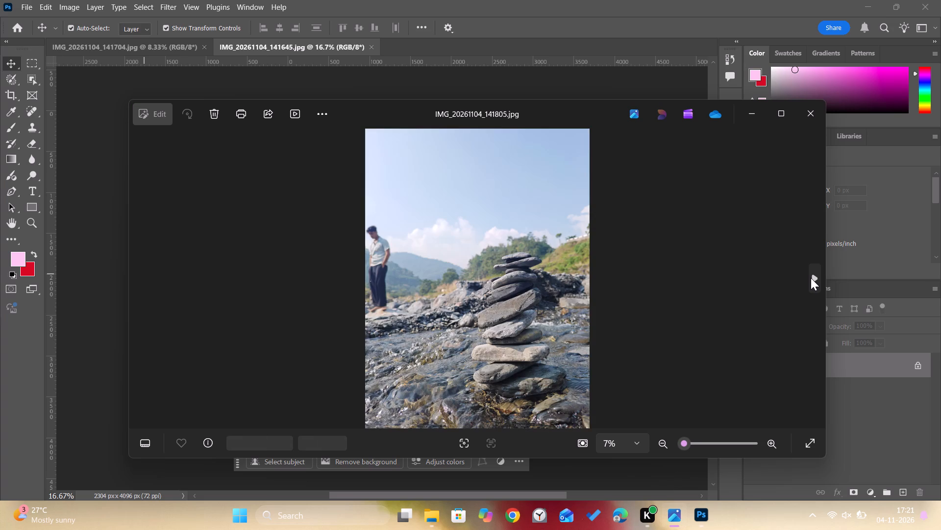
{"action": "left_click", "coordinate": [811, 278]}
{"action": "left_click", "coordinate": [140, 280]}
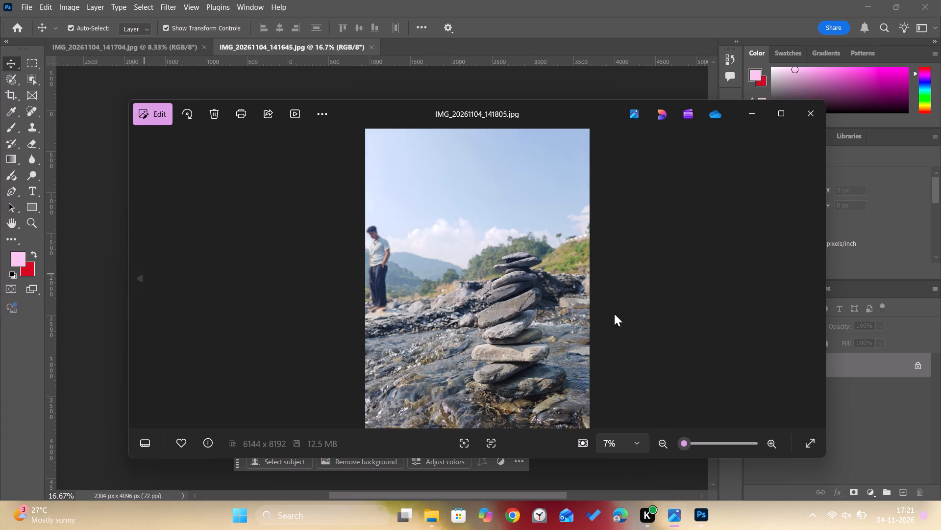
{"action": "left_click_drag", "start_coordinate": [535, 319], "coordinate": [442, 48]}
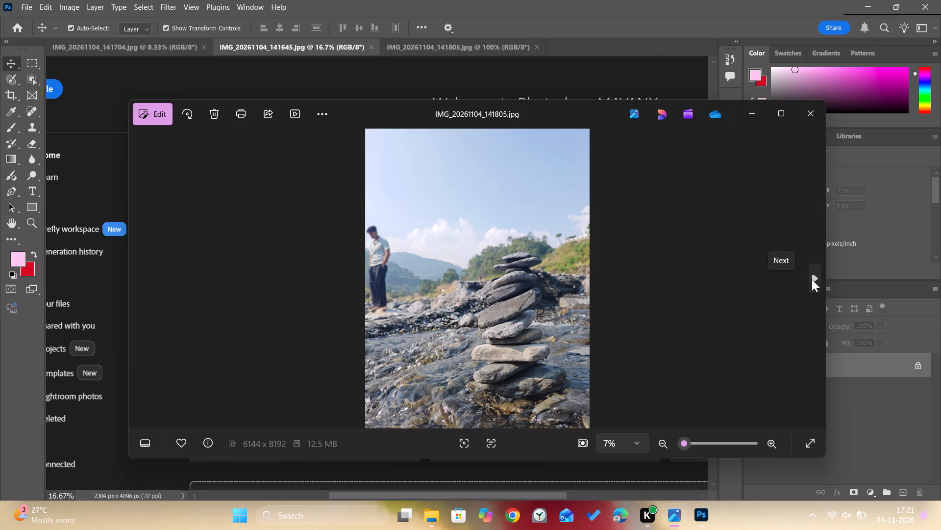
Advance to the river valley panorama IMG_20261104_141854 and open it in Photoshop as a separate document.
{"action": "left_click", "coordinate": [812, 279]}
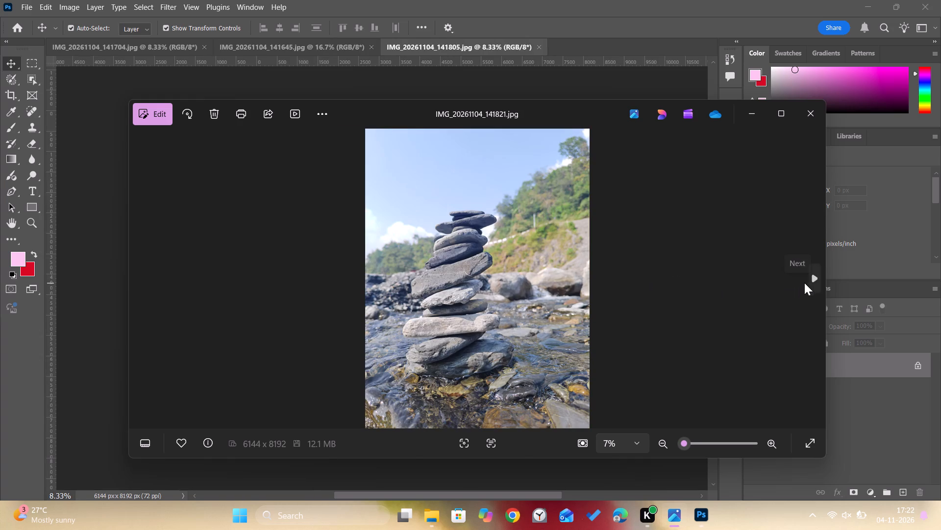
{"action": "left_click", "coordinate": [812, 279]}
{"action": "left_click_drag", "start_coordinate": [588, 293], "coordinate": [502, 92]}
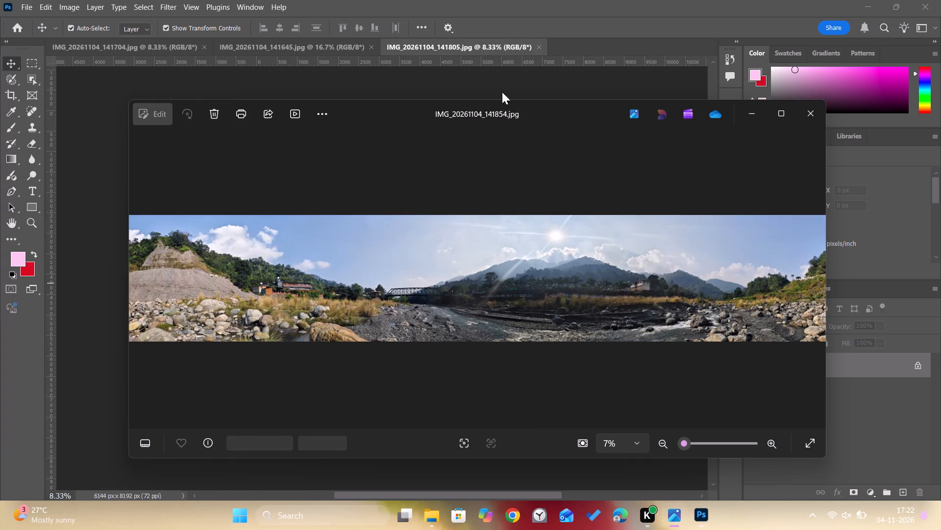
{"action": "left_click_drag", "start_coordinate": [502, 92], "coordinate": [585, 44]}
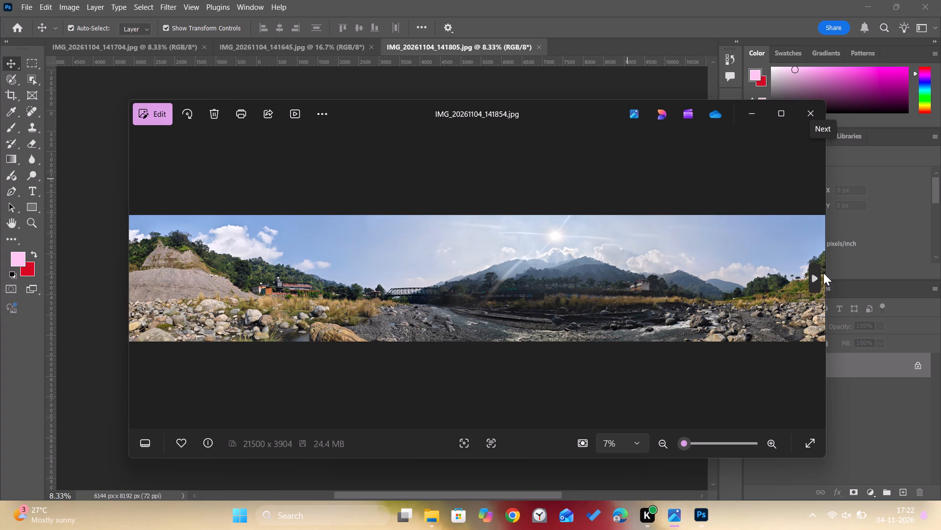
Browse the river push-up photos and open IMG_20261104_142145, with water dripping from the man's face, as a separate Photoshop document.
{"action": "left_click", "coordinate": [816, 274]}
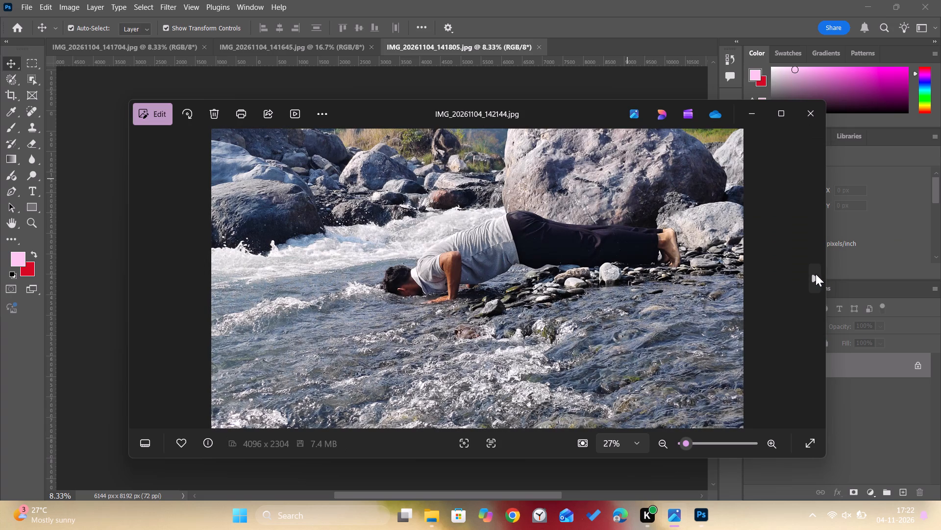
{"action": "left_click_drag", "start_coordinate": [534, 268], "coordinate": [545, 261]}
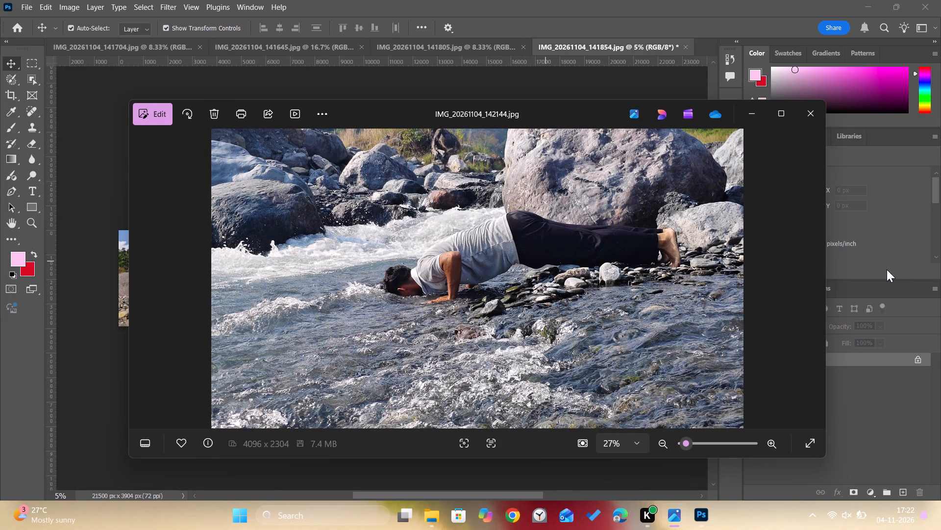
{"action": "left_click", "coordinate": [813, 272]}
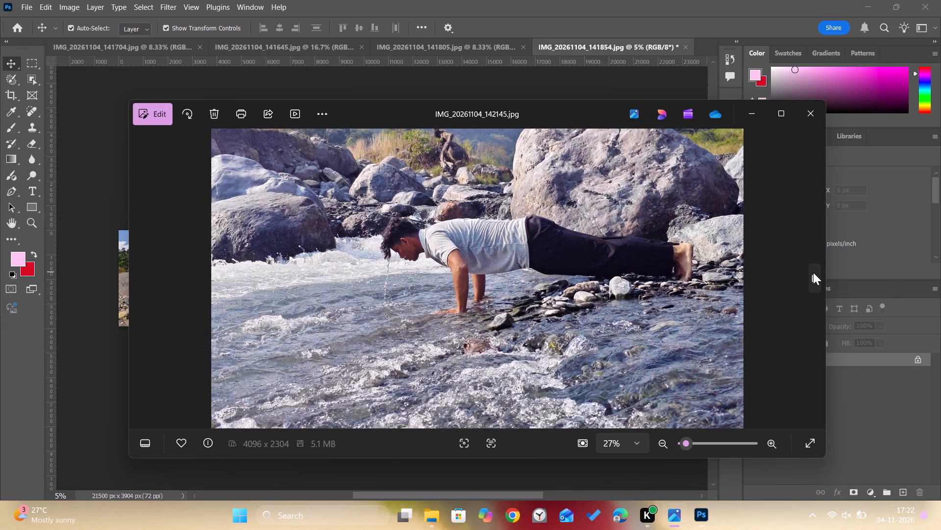
{"action": "left_click", "coordinate": [813, 272]}
{"action": "left_click", "coordinate": [813, 272]}
{"action": "left_click", "coordinate": [813, 272]}
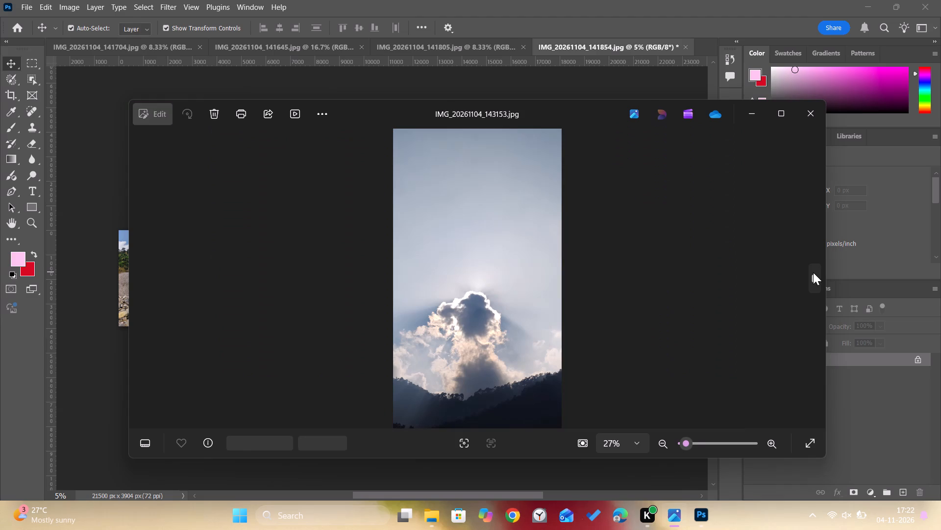
{"action": "double_click", "coordinate": [141, 273]}
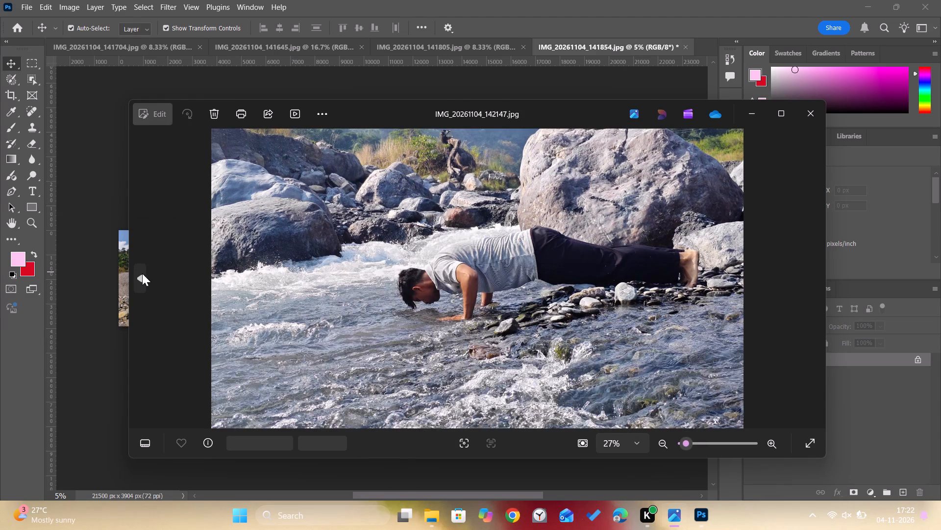
{"action": "left_click", "coordinate": [143, 273]}
{"action": "left_click_drag", "start_coordinate": [547, 312], "coordinate": [500, 106]}
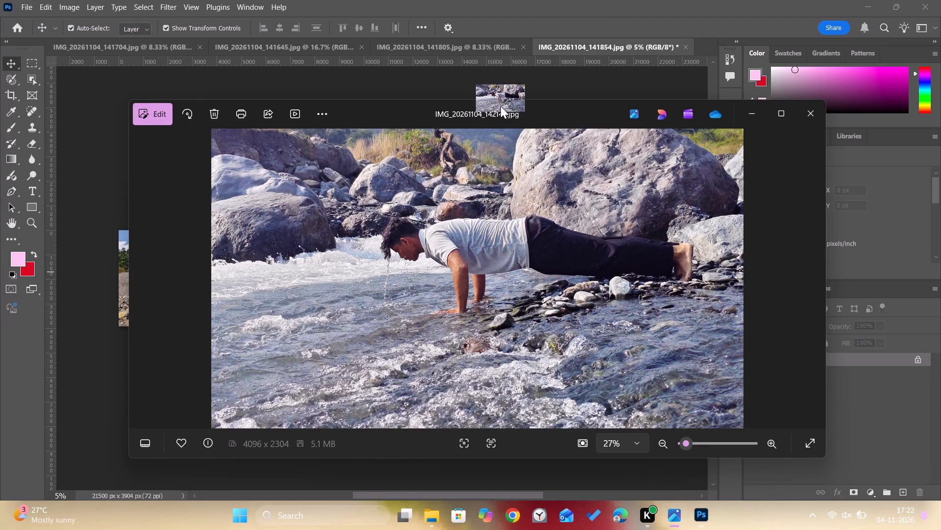
{"action": "left_click_drag", "start_coordinate": [500, 106], "coordinate": [715, 42]}
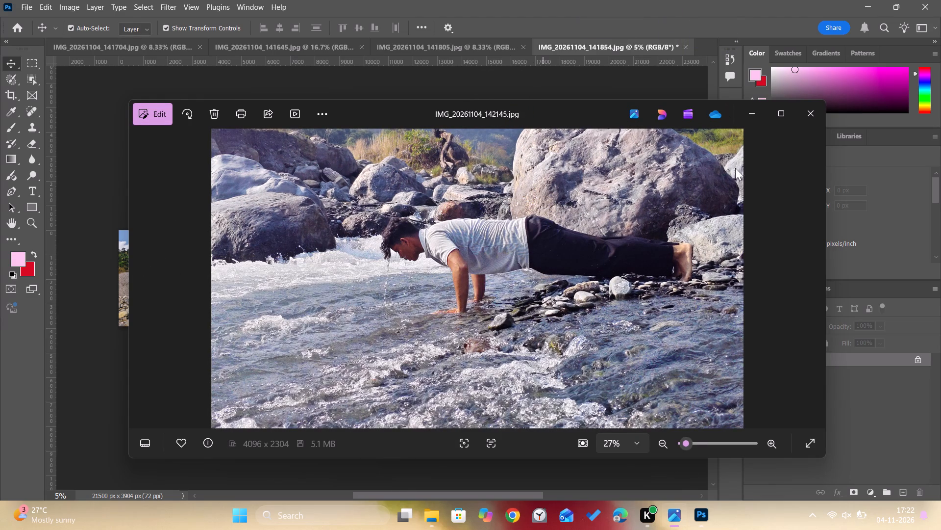
Browse the sun-behind-clouds photos and open the darker mountain shot IMG_20261104_143204 as a separate Photoshop document.
{"action": "left_click", "coordinate": [812, 276]}
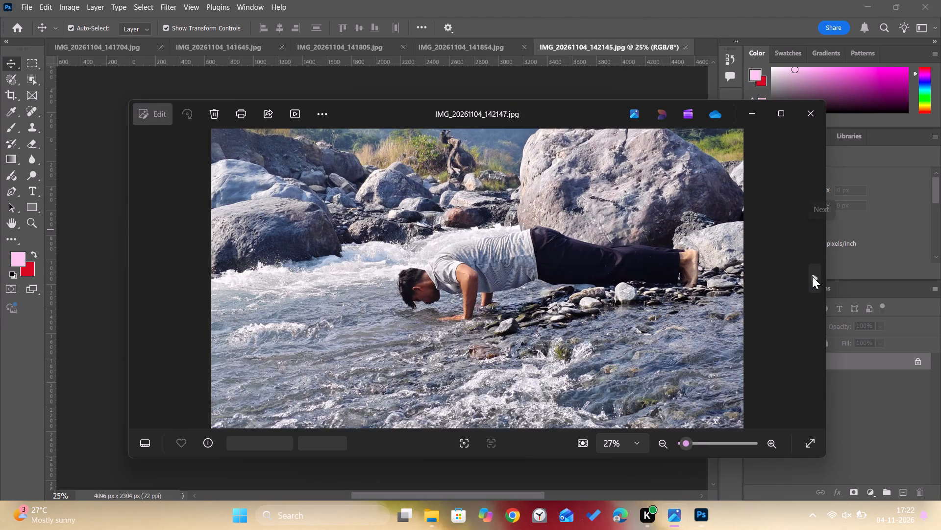
{"action": "left_click", "coordinate": [812, 276]}
{"action": "left_click", "coordinate": [813, 276]}
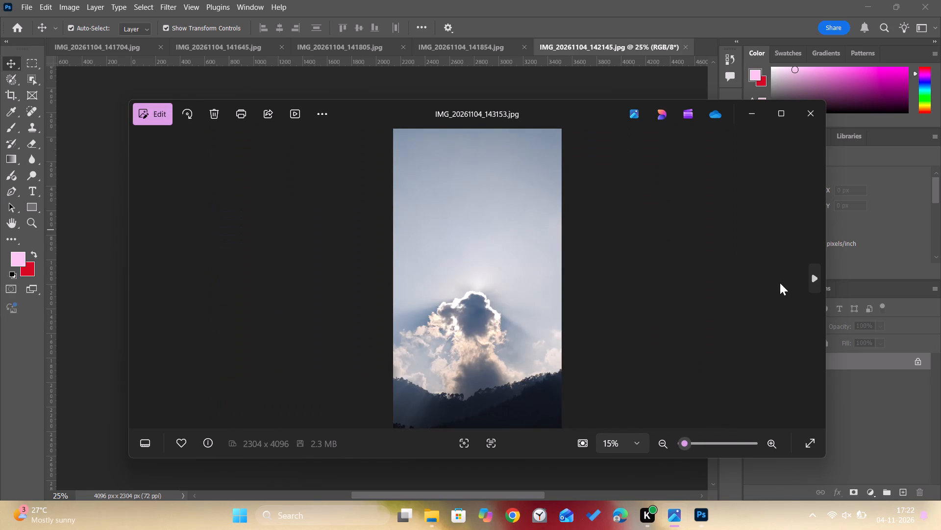
{"action": "left_click", "coordinate": [814, 278]}
{"action": "left_click", "coordinate": [813, 278]}
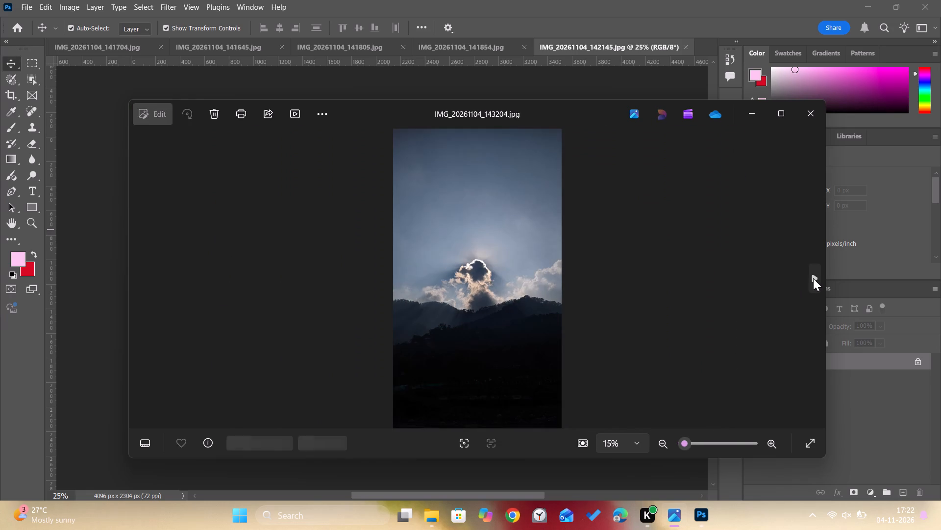
{"action": "left_click", "coordinate": [813, 278]}
{"action": "left_click", "coordinate": [143, 282]}
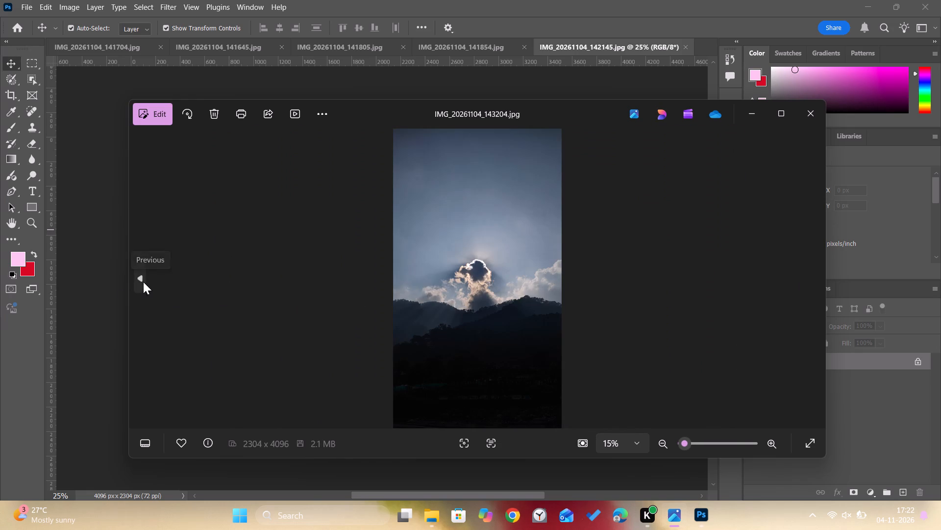
{"action": "left_click_drag", "start_coordinate": [433, 279], "coordinate": [521, 45]}
{"action": "left_click_drag", "start_coordinate": [478, 226], "coordinate": [706, 44]}
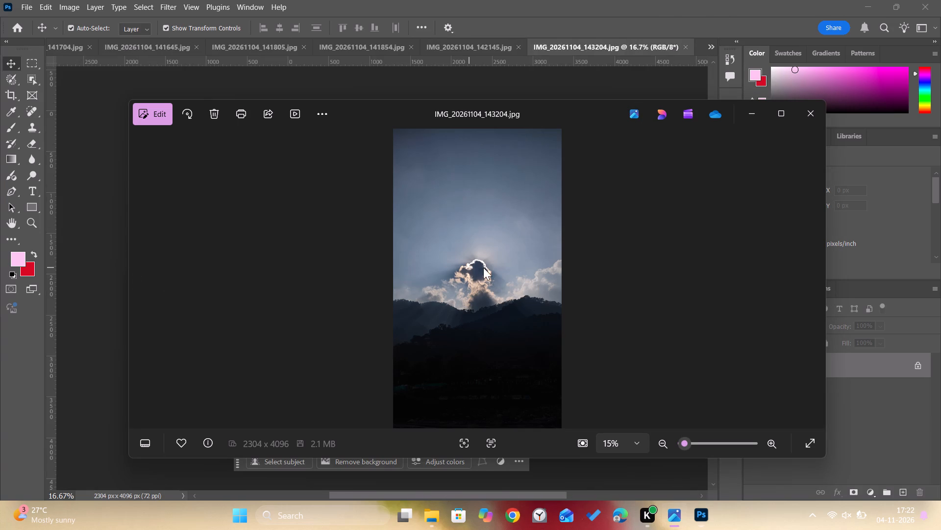
{"action": "left_click_drag", "start_coordinate": [483, 267], "coordinate": [700, 48]}
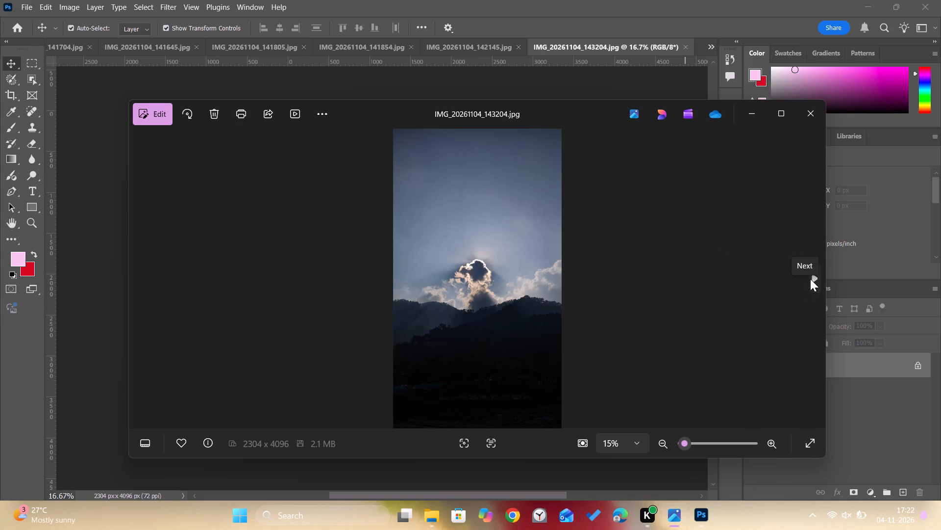
Browse the goat photos to IMG_20261104_143224, showing two goats on a wall, and open it as a separate Photoshop document.
{"action": "left_click", "coordinate": [812, 277]}
{"action": "left_click", "coordinate": [817, 277]}
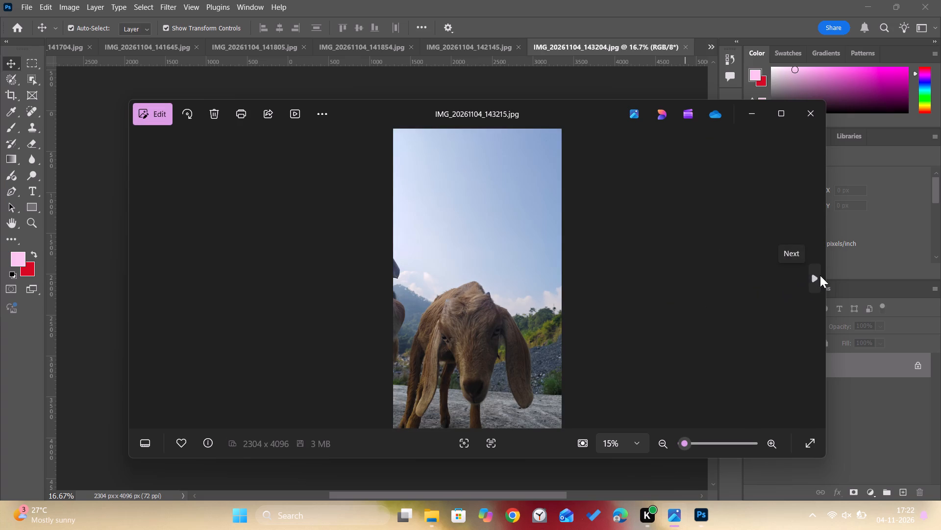
{"action": "left_click", "coordinate": [809, 277]}
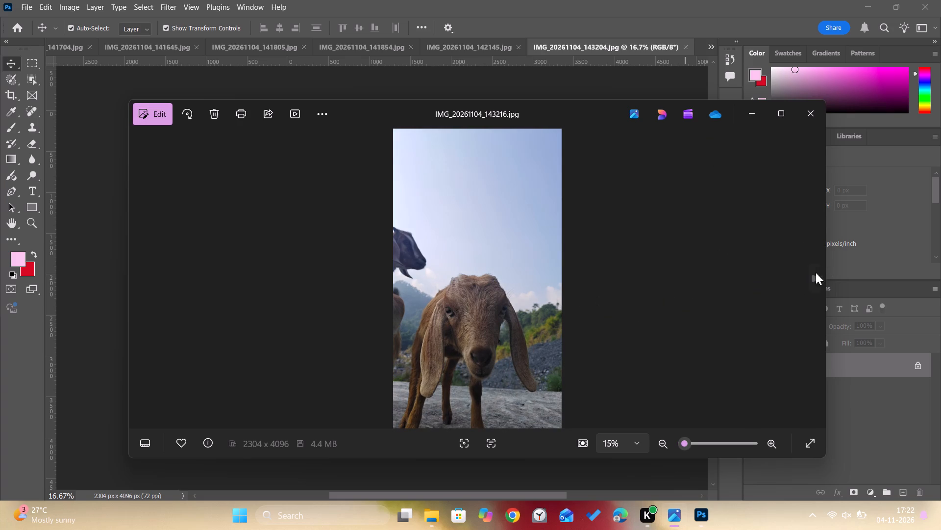
{"action": "left_click", "coordinate": [811, 287]}
{"action": "left_click_drag", "start_coordinate": [532, 293], "coordinate": [597, 129]}
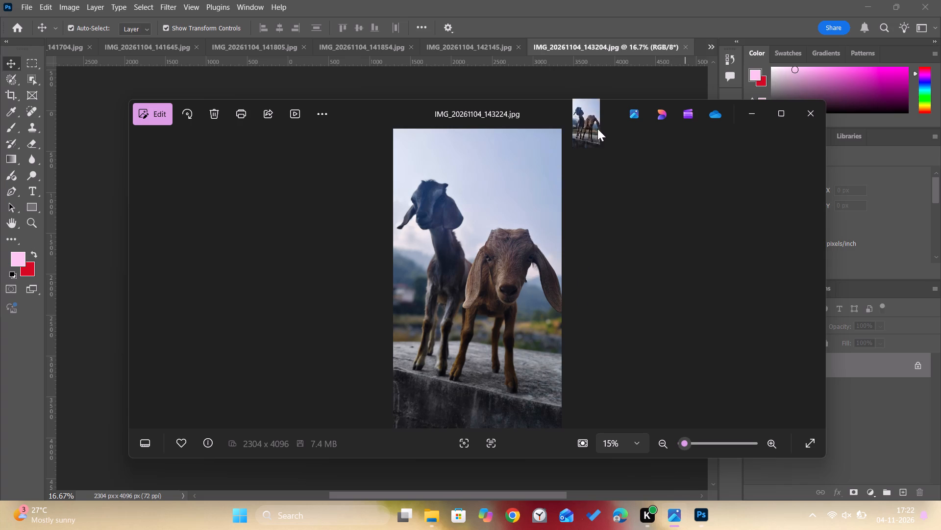
{"action": "left_click_drag", "start_coordinate": [597, 129], "coordinate": [700, 45]}
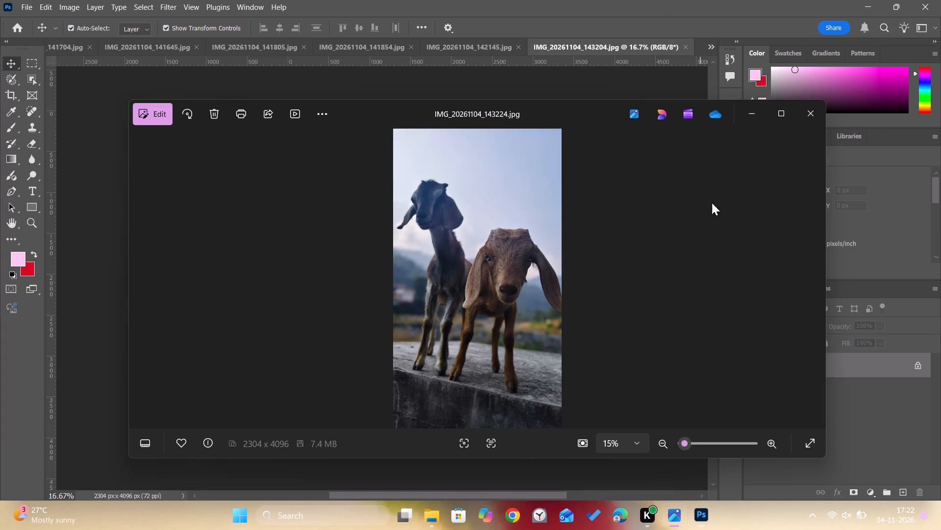
Switch to Photoshop with the two-goat photo as the active document.
{"action": "left_click", "coordinate": [710, 41]}
{"action": "left_click", "coordinate": [710, 41]}
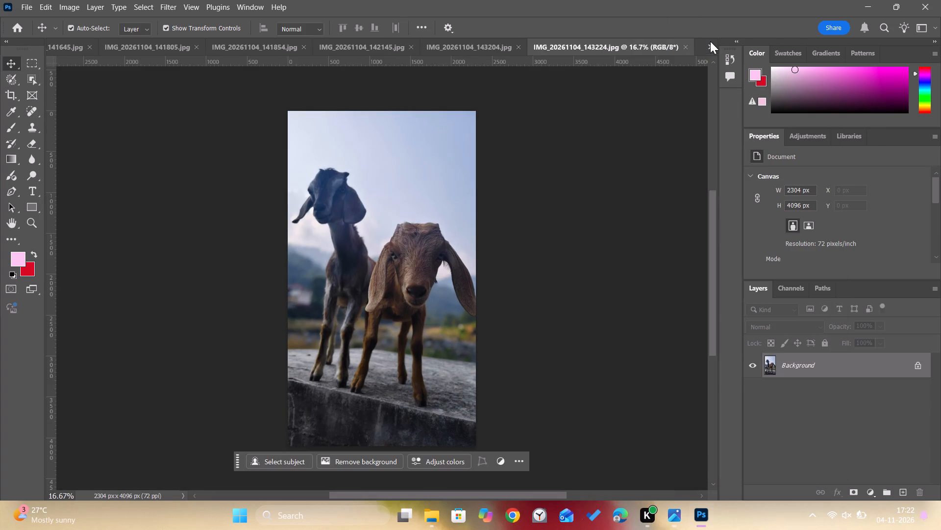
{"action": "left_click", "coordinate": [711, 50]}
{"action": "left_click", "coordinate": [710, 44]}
Undock the tools palette and float it just below the document tabs, over the canvas area.
{"action": "left_click_drag", "start_coordinate": [32, 39], "coordinate": [49, 40]}
{"action": "left_click_drag", "start_coordinate": [47, 44], "coordinate": [43, 77]}
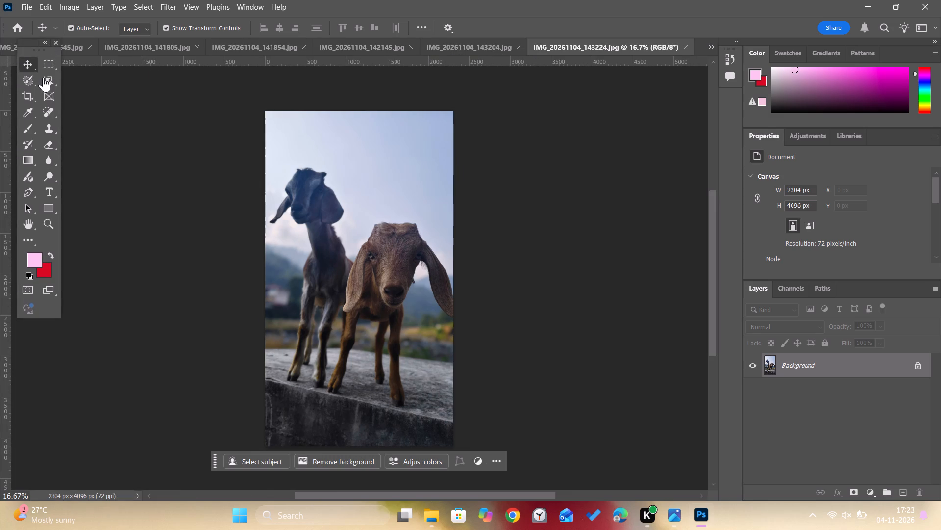
{"action": "left_click_drag", "start_coordinate": [43, 77], "coordinate": [38, 61]}
{"action": "left_click_drag", "start_coordinate": [25, 37], "coordinate": [27, 74]}
{"action": "left_click_drag", "start_coordinate": [27, 41], "coordinate": [28, 79]}
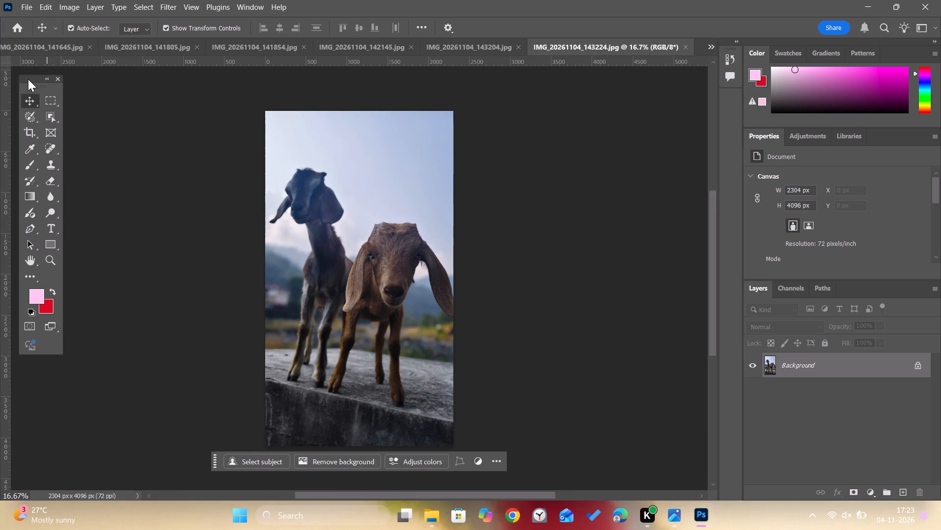
{"action": "left_click_drag", "start_coordinate": [28, 79], "coordinate": [27, 79]}
Move the IMG_20261104_141645 document to the end of the open documents and make it active.
{"action": "left_click_drag", "start_coordinate": [25, 46], "coordinate": [22, 48]}
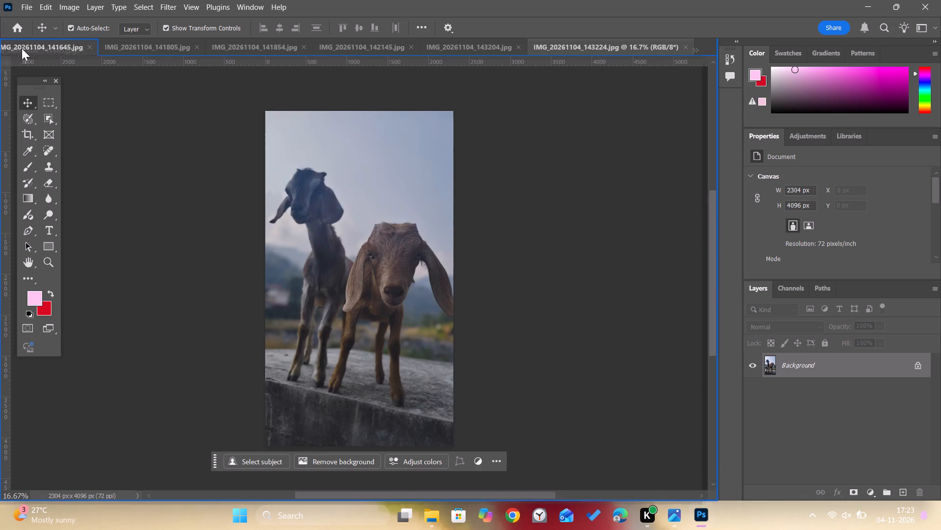
{"action": "left_click_drag", "start_coordinate": [22, 48], "coordinate": [33, 47]}
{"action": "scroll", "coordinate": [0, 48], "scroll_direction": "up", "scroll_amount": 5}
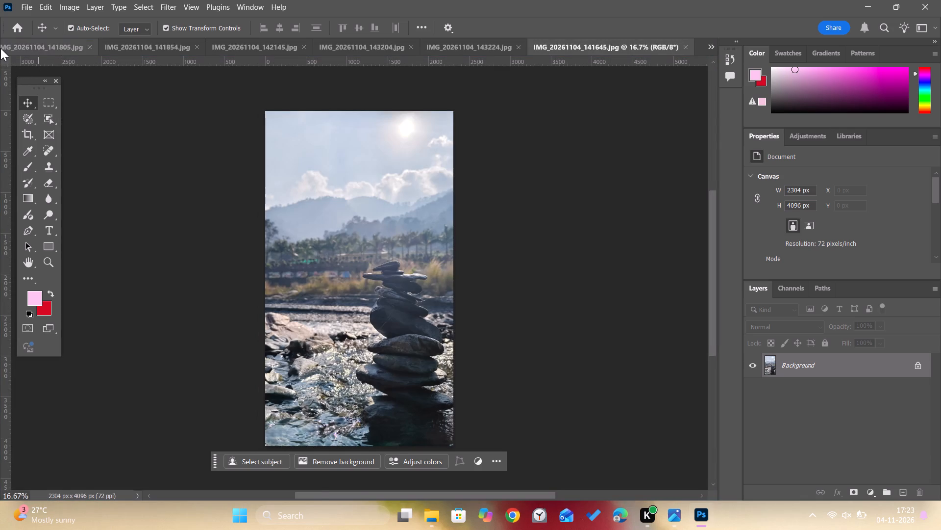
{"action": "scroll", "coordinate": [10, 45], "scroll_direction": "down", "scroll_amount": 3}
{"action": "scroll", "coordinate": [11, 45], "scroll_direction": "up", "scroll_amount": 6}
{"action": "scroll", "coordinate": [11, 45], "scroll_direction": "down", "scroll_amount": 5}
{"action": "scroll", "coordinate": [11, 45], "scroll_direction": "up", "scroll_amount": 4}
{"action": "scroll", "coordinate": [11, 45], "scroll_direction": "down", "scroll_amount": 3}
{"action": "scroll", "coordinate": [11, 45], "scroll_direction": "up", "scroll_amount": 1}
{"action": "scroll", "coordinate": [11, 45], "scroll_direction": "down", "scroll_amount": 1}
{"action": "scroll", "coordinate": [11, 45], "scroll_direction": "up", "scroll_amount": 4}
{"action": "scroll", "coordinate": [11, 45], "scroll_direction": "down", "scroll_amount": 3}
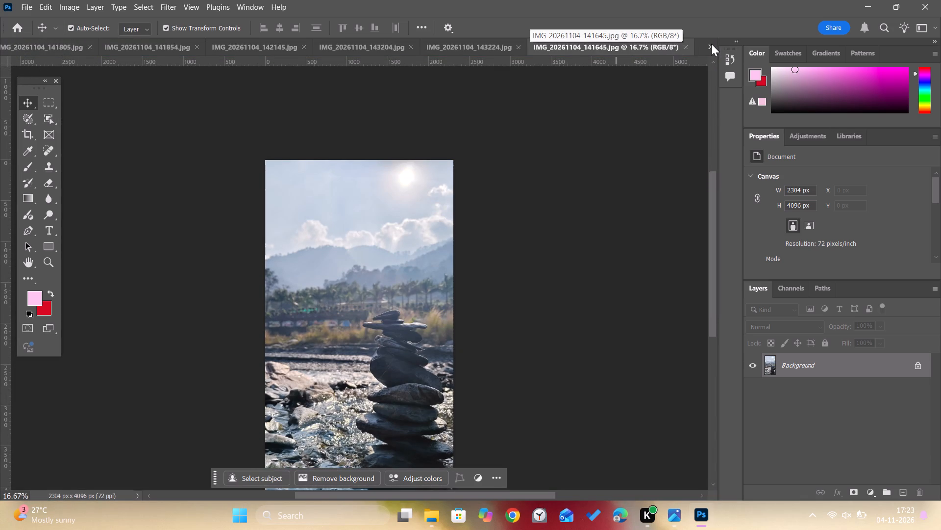
Switch to the open IMG_20261104_141704 document.
{"action": "left_click", "coordinate": [711, 44]}
{"action": "scroll", "coordinate": [759, 58], "scroll_direction": "down", "scroll_amount": 5}
{"action": "scroll", "coordinate": [759, 59], "scroll_direction": "up", "scroll_amount": 5}
{"action": "scroll", "coordinate": [759, 59], "scroll_direction": "down", "scroll_amount": 5}
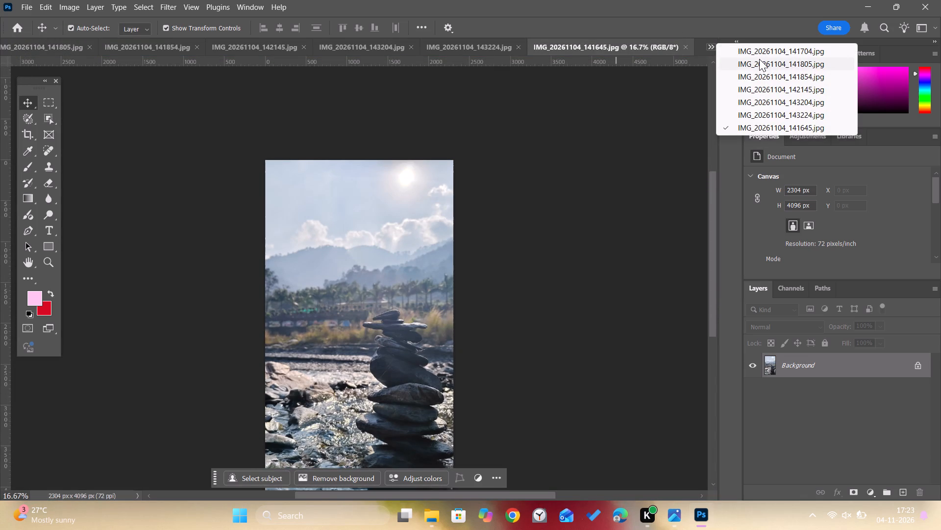
{"action": "scroll", "coordinate": [759, 59], "scroll_direction": "up", "scroll_amount": 4}
{"action": "scroll", "coordinate": [759, 59], "scroll_direction": "down", "scroll_amount": 3}
{"action": "left_click", "coordinate": [799, 53]}
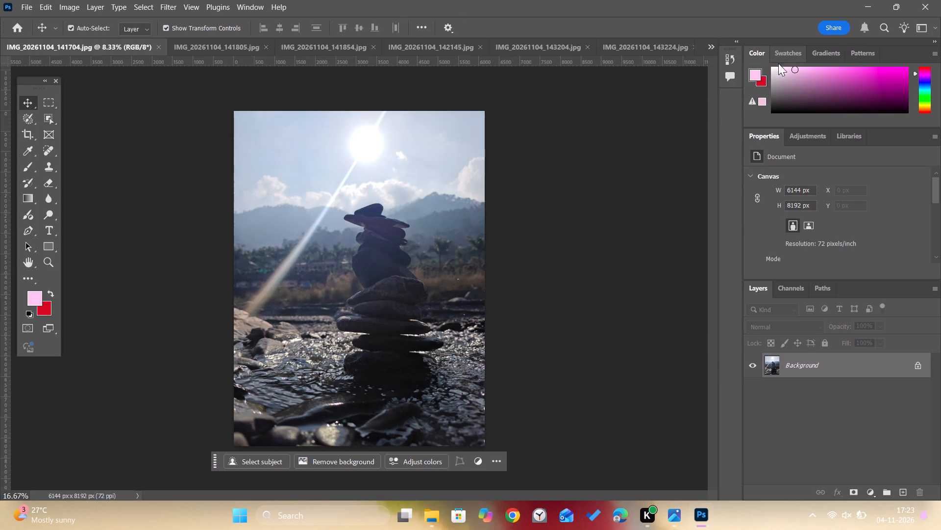
Browse to the goat close-up IMG_20261104_143227 in Photos, open it as a separate Photoshop document, and check the open documents.
{"action": "left_click", "coordinate": [672, 523]}
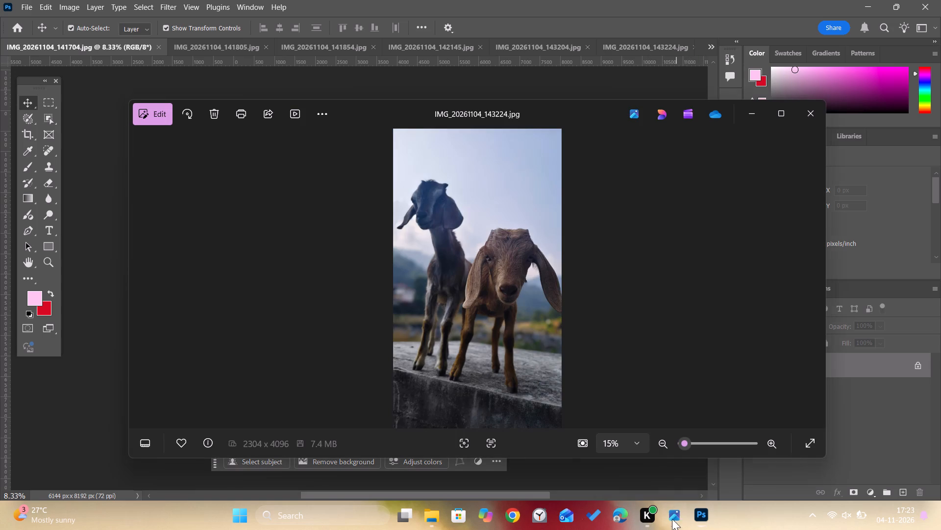
{"action": "left_click", "coordinate": [811, 274]}
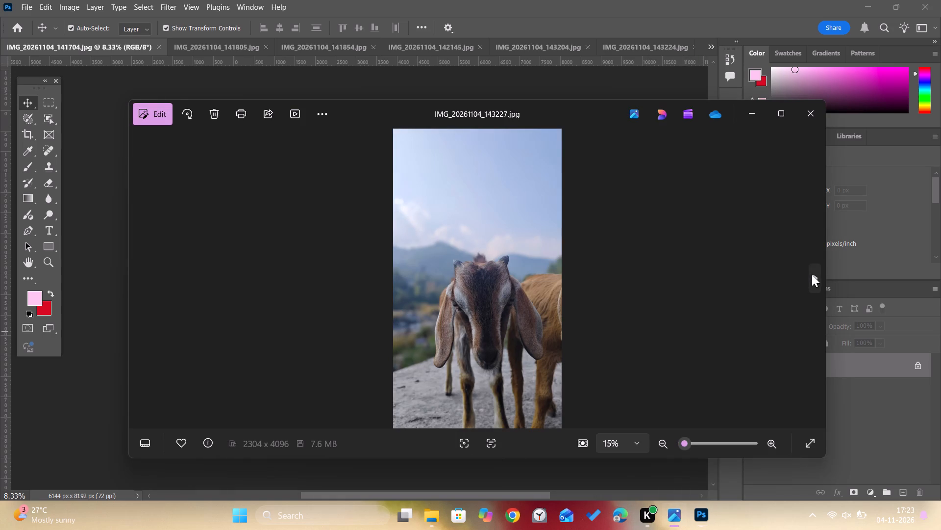
{"action": "left_click_drag", "start_coordinate": [497, 303], "coordinate": [708, 45]}
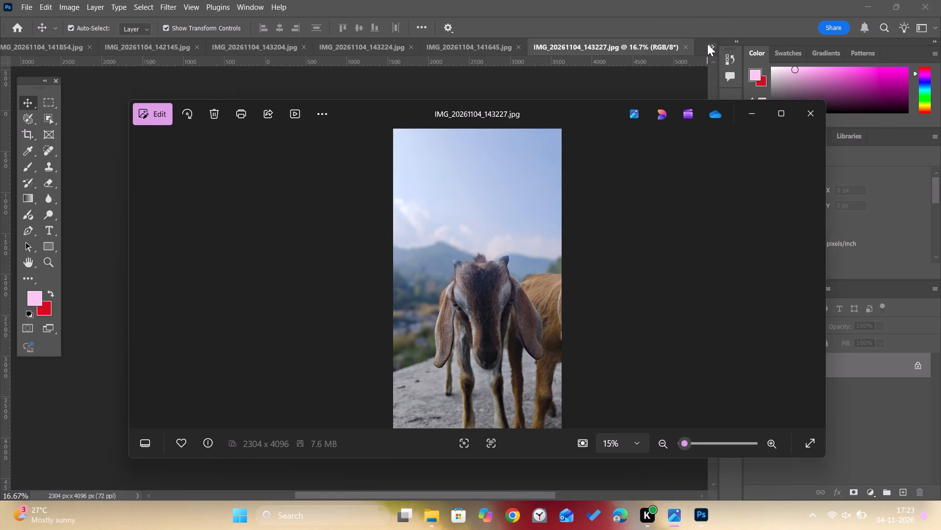
{"action": "left_click", "coordinate": [707, 44]}
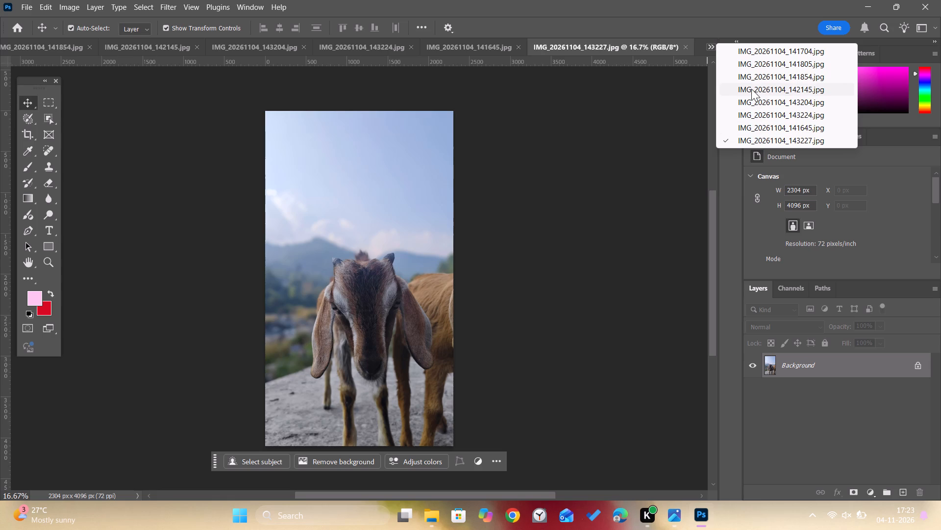
Return to Photos, go through the remaining items to the river video video_20261104_142707, watch it, and close the viewer.
{"action": "left_click", "coordinate": [679, 513]}
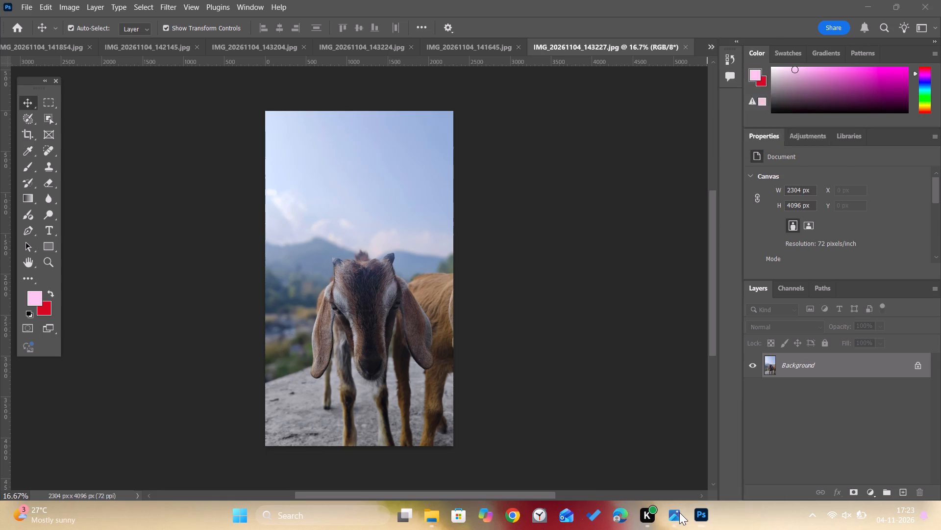
{"action": "left_click", "coordinate": [814, 286]}
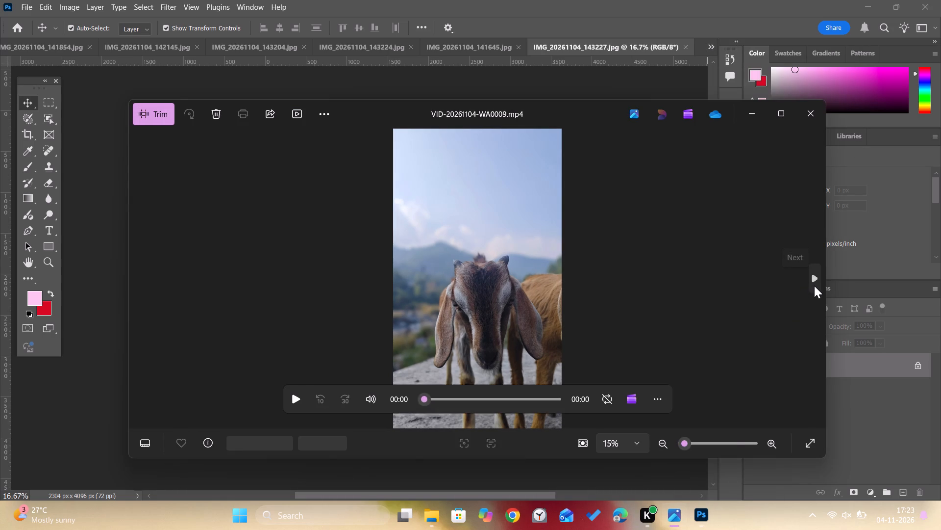
{"action": "left_click", "coordinate": [812, 282]}
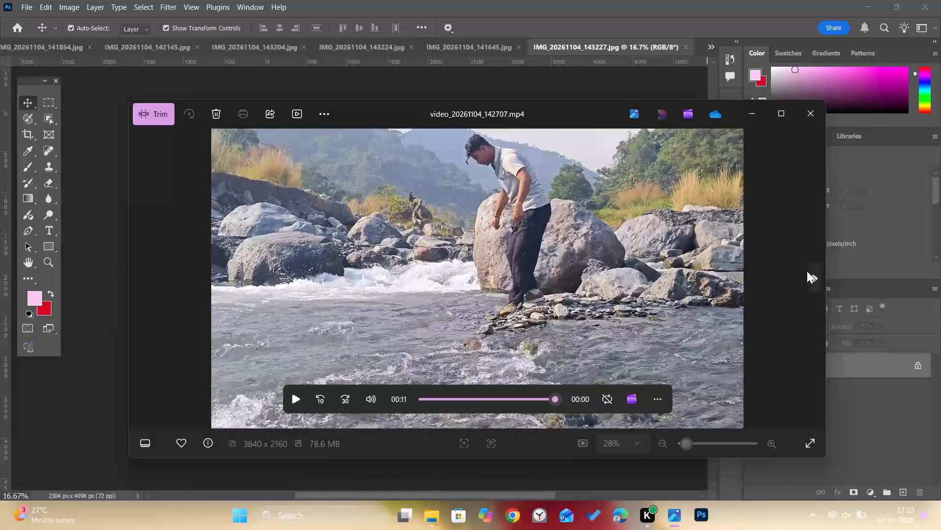
{"action": "left_click", "coordinate": [813, 106]}
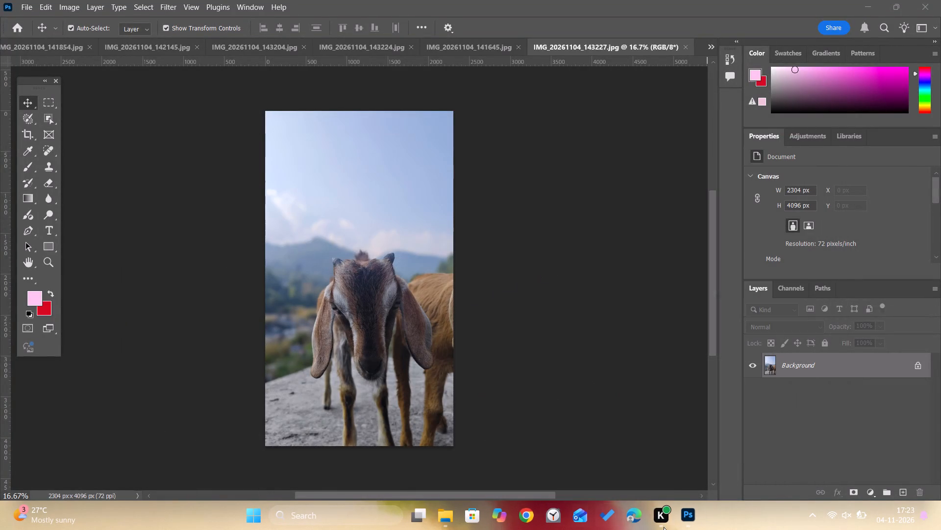
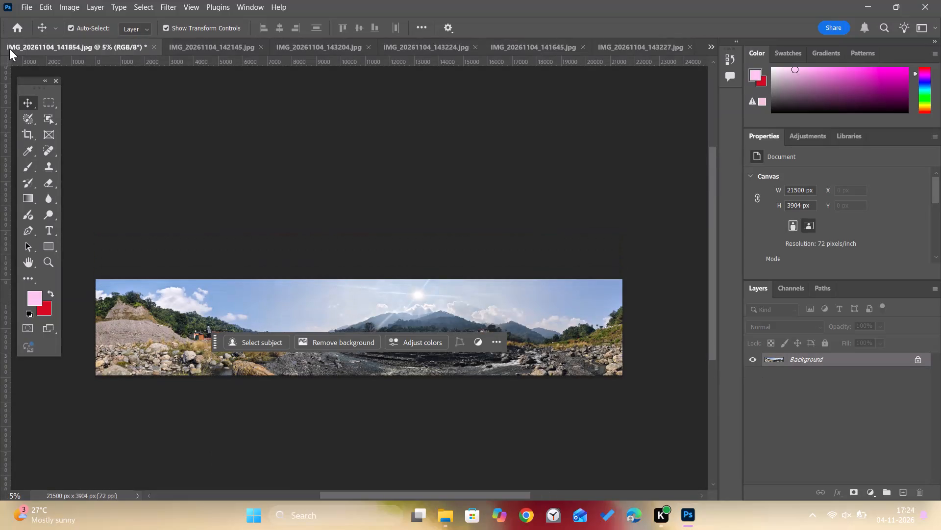
Switch to the open goat document IMG_20261104_143227 and check the list of open documents.
{"action": "scroll", "coordinate": [9, 49], "scroll_direction": "up", "scroll_amount": 2}
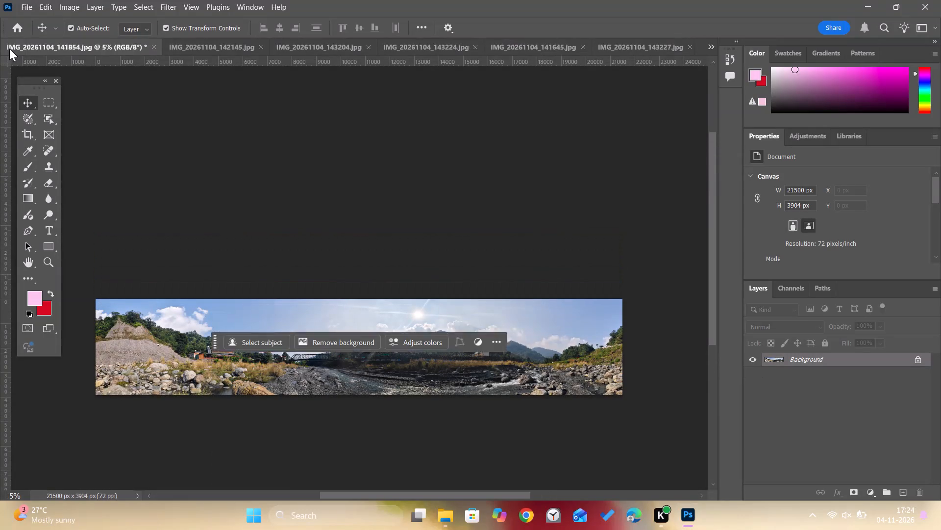
{"action": "scroll", "coordinate": [9, 49], "scroll_direction": "down", "scroll_amount": 3}
{"action": "left_click", "coordinate": [656, 49]}
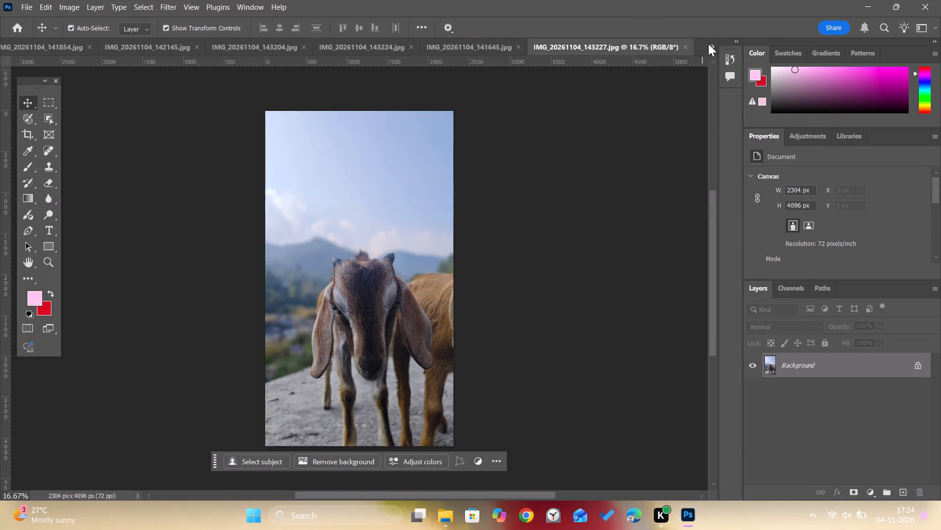
{"action": "left_click", "coordinate": [711, 44]}
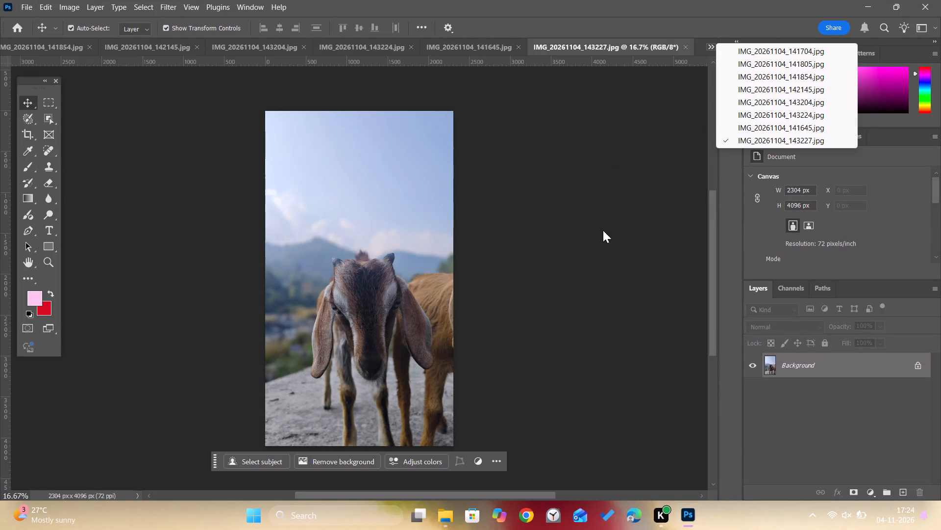
{"action": "left_click", "coordinate": [603, 230]}
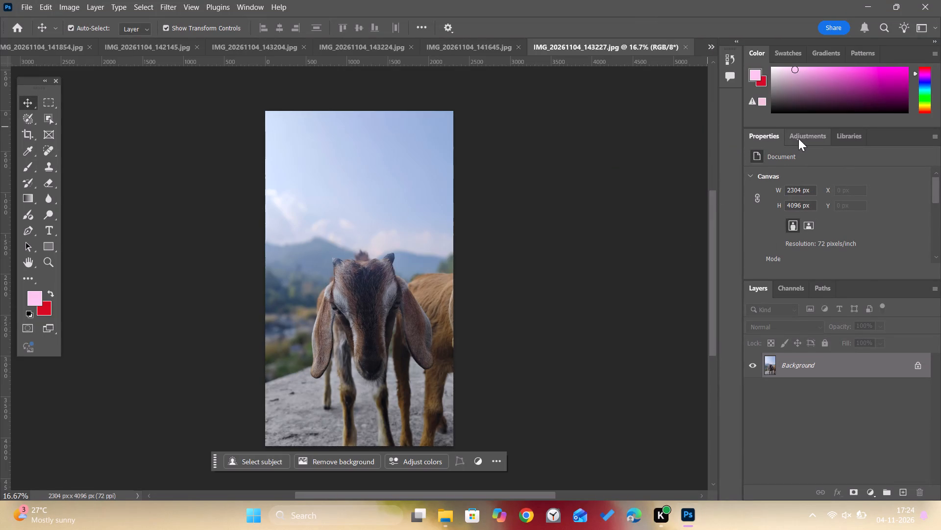
Apply the Sunshine adjustment preset from the Portraits group to the goat photo.
{"action": "left_click", "coordinate": [798, 138]}
{"action": "scroll", "coordinate": [296, 322], "scroll_direction": "up", "scroll_amount": 2, "text": "alt"}
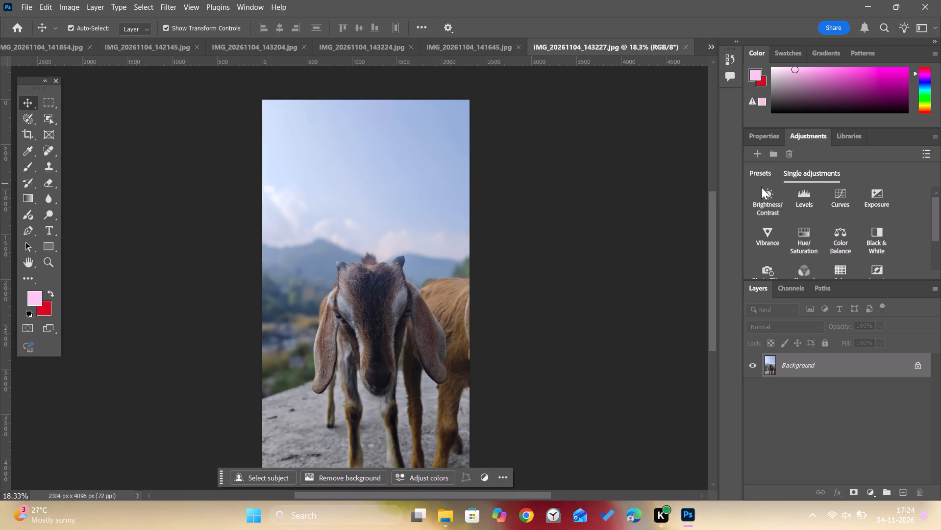
{"action": "left_click", "coordinate": [765, 174]}
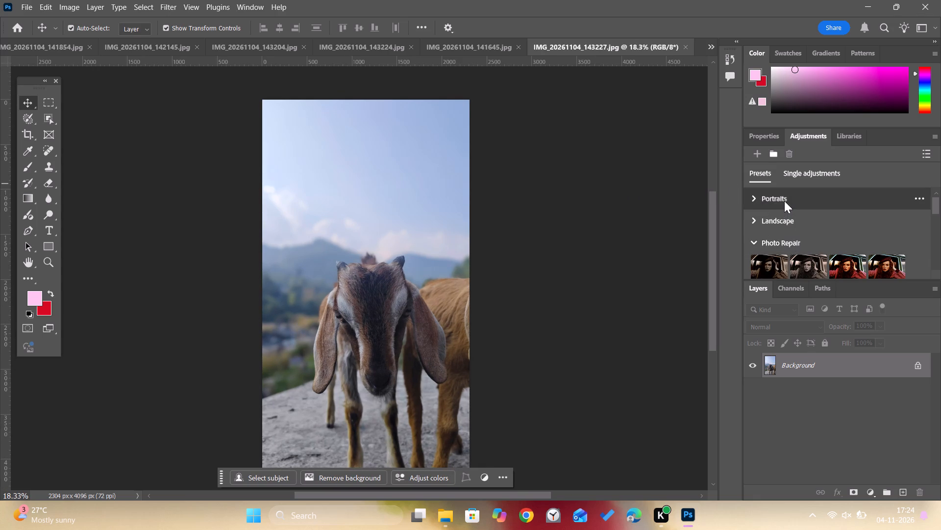
{"action": "left_click", "coordinate": [754, 198]}
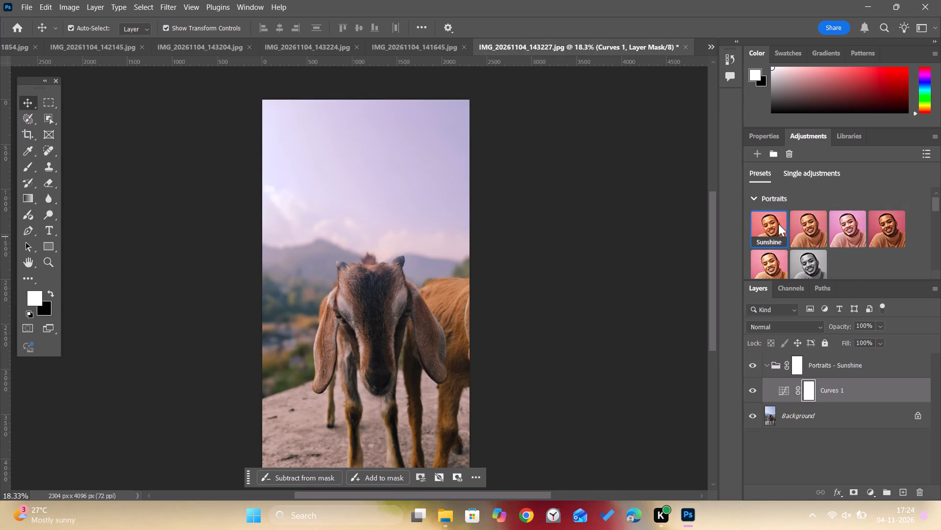
{"action": "left_click", "coordinate": [755, 196]}
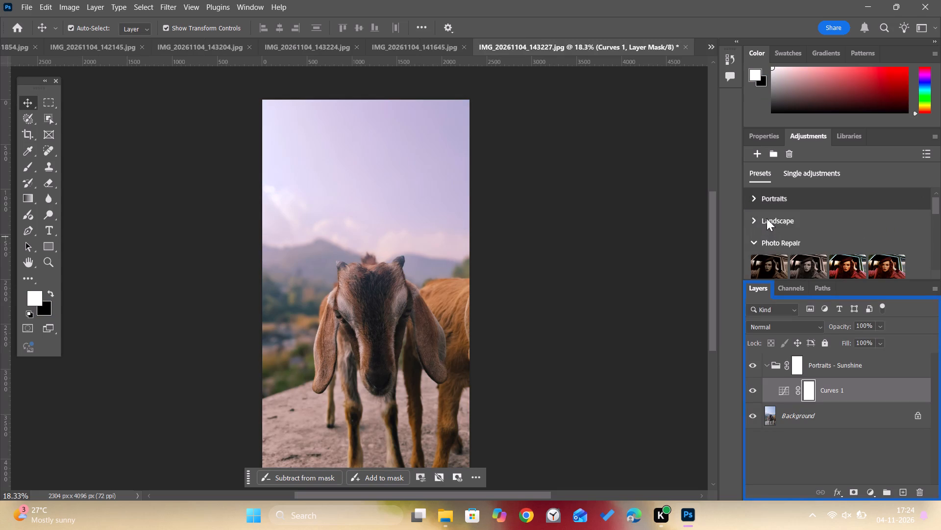
Add the Pop adjustment preset from the Landscape group to the goat photo.
{"action": "left_click", "coordinate": [766, 218]}
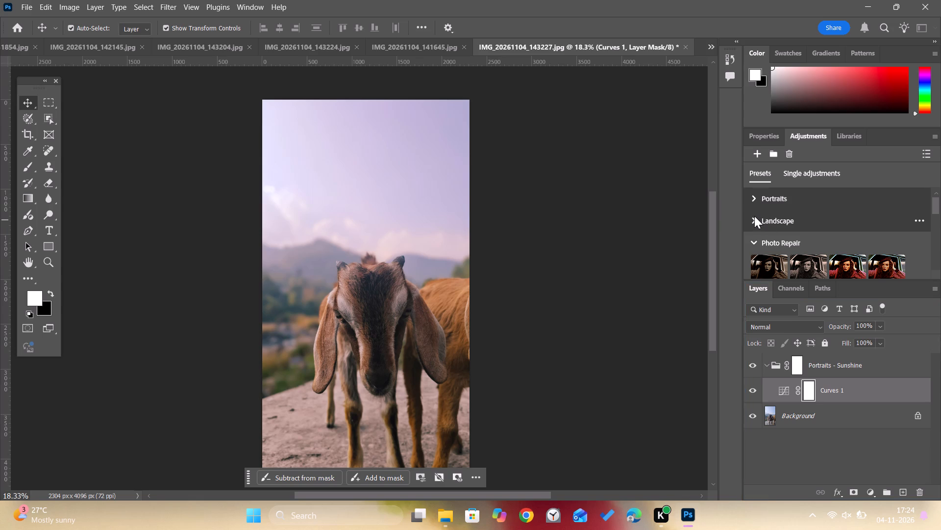
{"action": "left_click", "coordinate": [754, 217]}
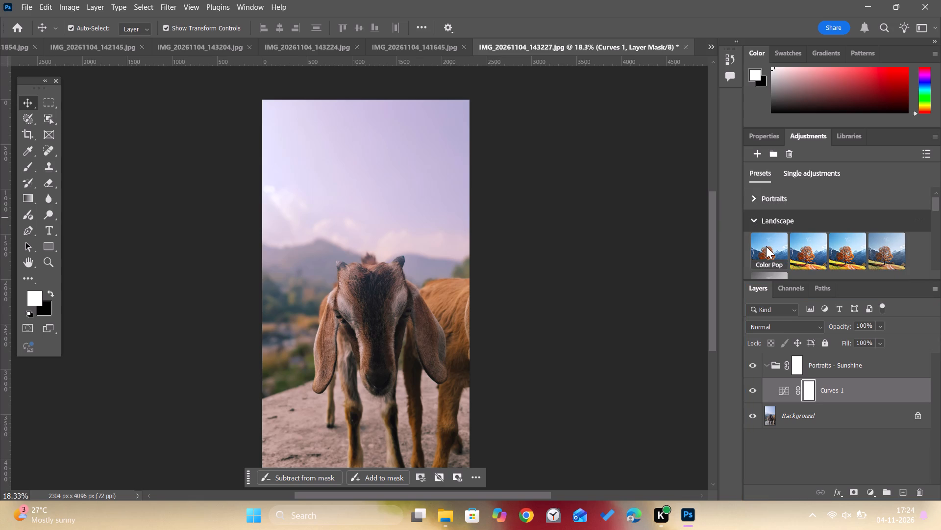
{"action": "scroll", "coordinate": [766, 246], "scroll_direction": "down", "scroll_amount": 2}
{"action": "scroll", "coordinate": [765, 207], "scroll_direction": "up", "scroll_amount": 2}
{"action": "left_click", "coordinate": [807, 249]}
{"action": "left_click", "coordinate": [753, 218]}
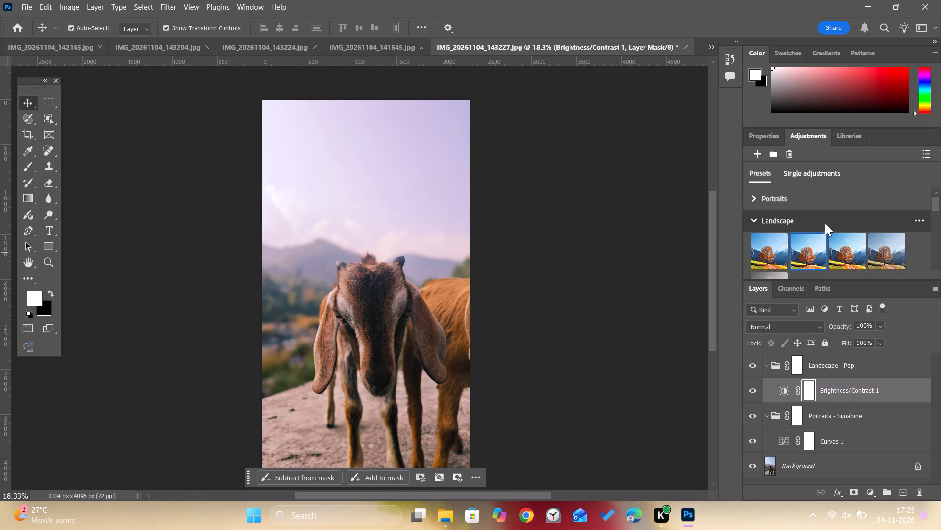
Add the Color Pop preset from the Creative group to the goat photo and look through the remaining presets.
{"action": "scroll", "coordinate": [811, 210], "scroll_direction": "down", "scroll_amount": 1}
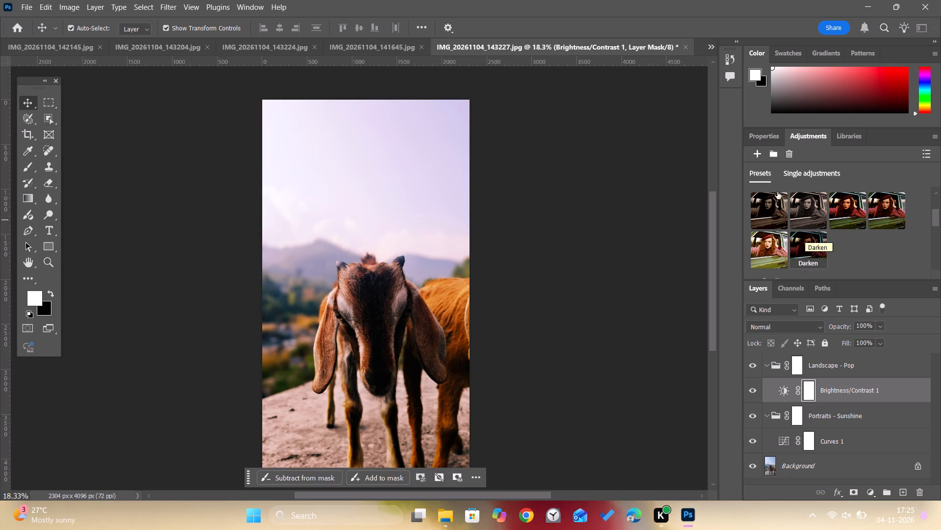
{"action": "scroll", "coordinate": [785, 198], "scroll_direction": "up", "scroll_amount": 2}
{"action": "left_click", "coordinate": [777, 242]}
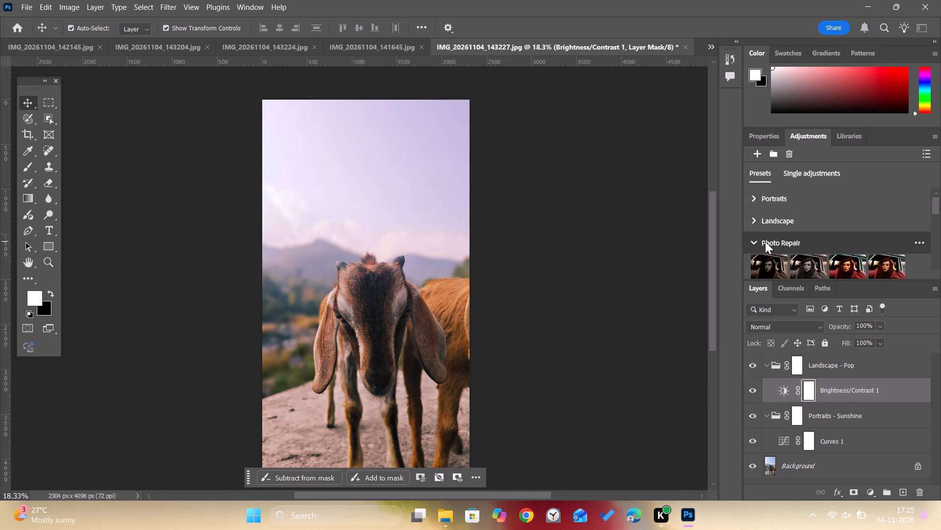
{"action": "left_click", "coordinate": [756, 240]}
{"action": "scroll", "coordinate": [766, 243], "scroll_direction": "down", "scroll_amount": 1}
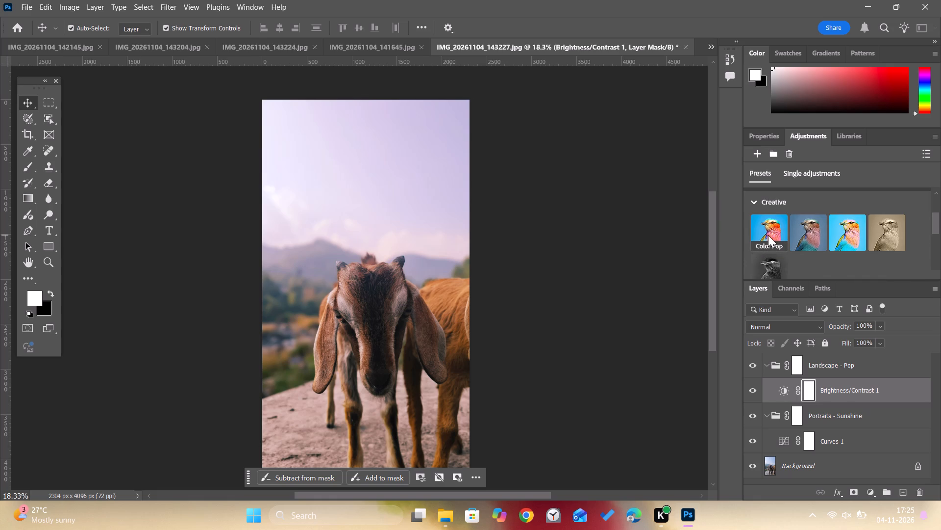
{"action": "left_click", "coordinate": [768, 235]}
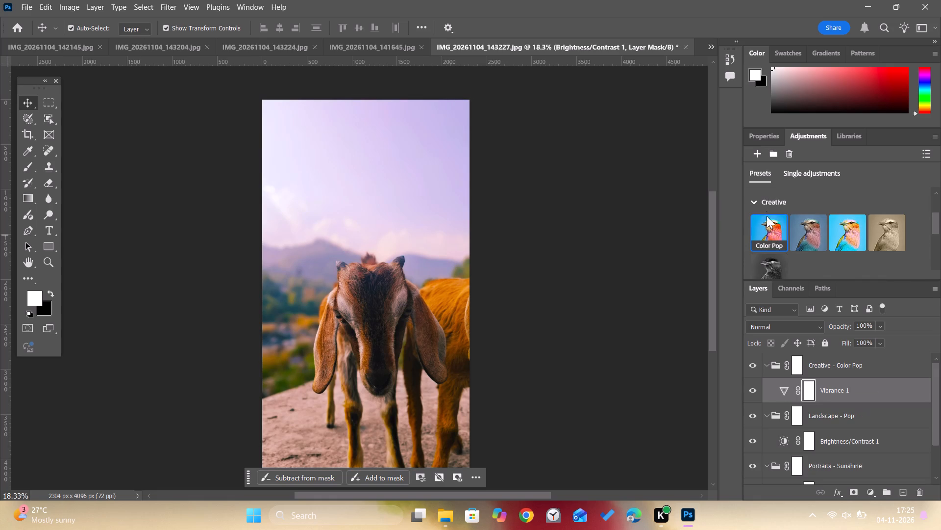
{"action": "left_click", "coordinate": [753, 201]}
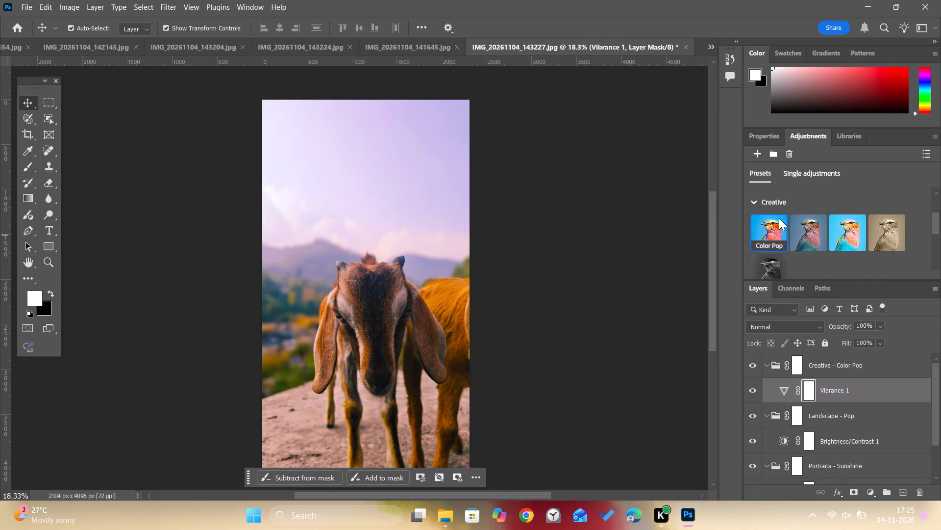
{"action": "left_click", "coordinate": [755, 204]}
{"action": "scroll", "coordinate": [768, 226], "scroll_direction": "down", "scroll_amount": 3}
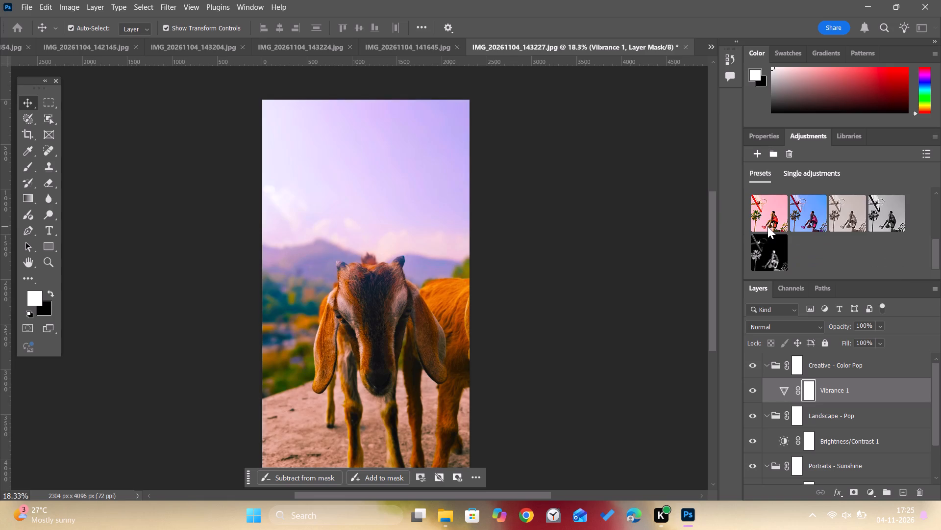
{"action": "scroll", "coordinate": [777, 256], "scroll_direction": "down", "scroll_amount": 2}
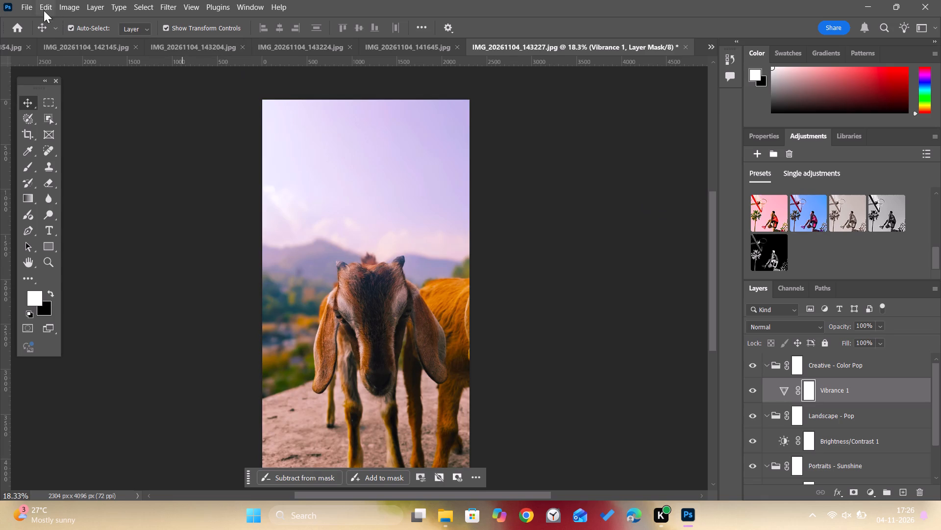
Start exporting the goat photo as PNG and set the destination to the ghummi ghummi folder inside photo on drive D.
{"action": "left_click", "coordinate": [32, 8]}
{"action": "left_click", "coordinate": [80, 213]}
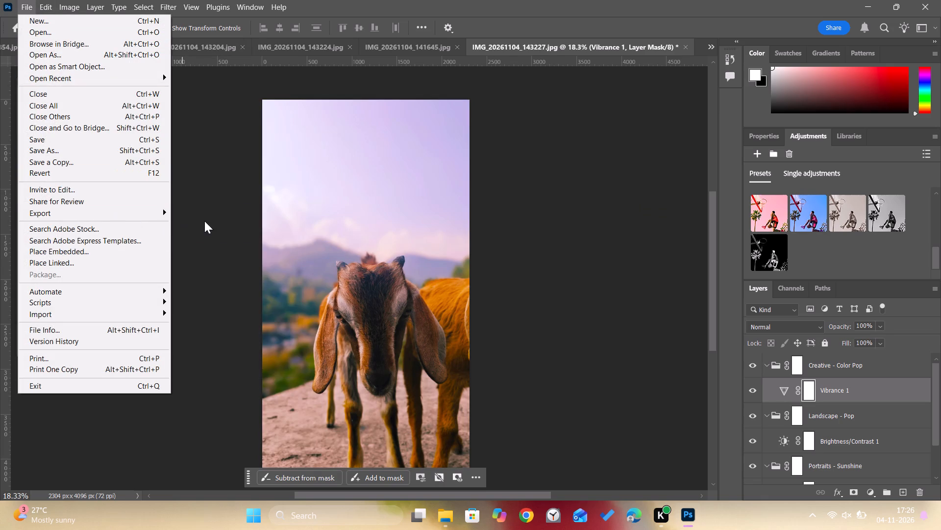
{"action": "left_click", "coordinate": [185, 220]}
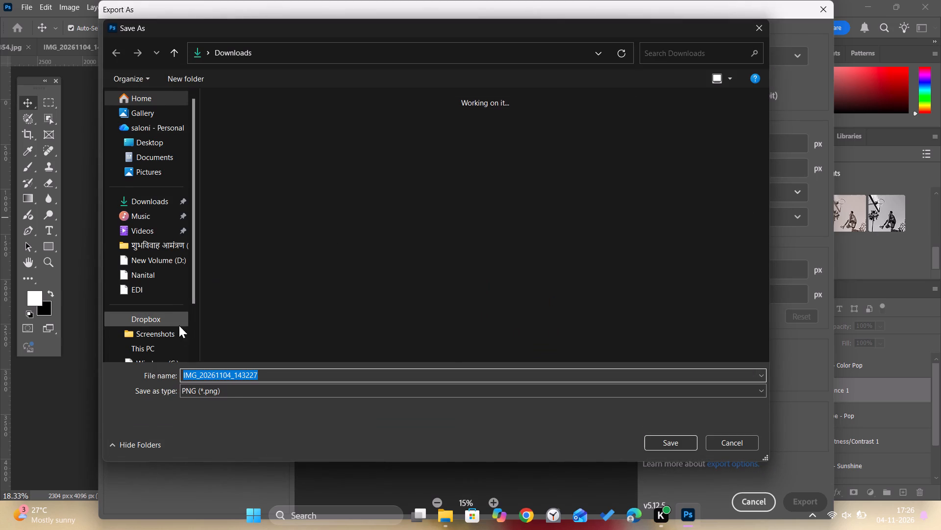
{"action": "scroll", "coordinate": [177, 260], "scroll_direction": "down", "scroll_amount": 4}
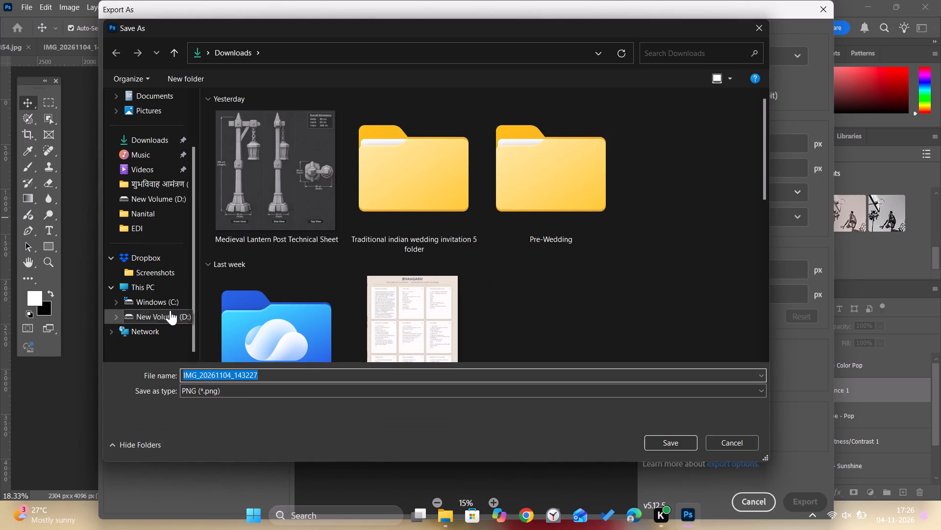
{"action": "left_click", "coordinate": [170, 310]}
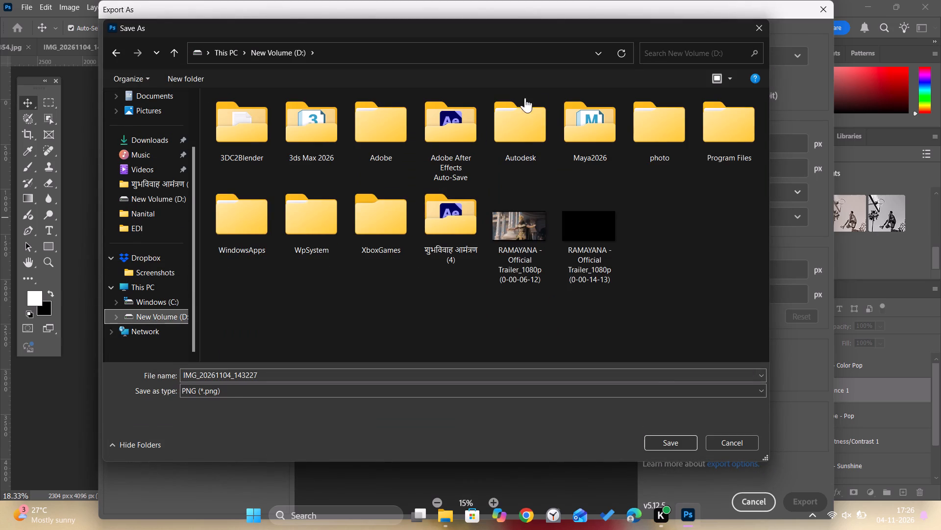
{"action": "left_click", "coordinate": [643, 103]}
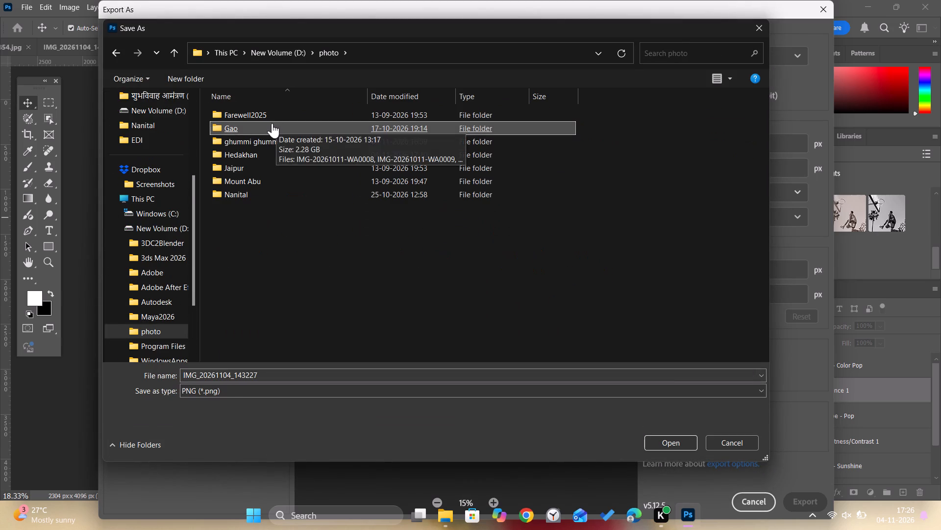
{"action": "left_click", "coordinate": [275, 137]}
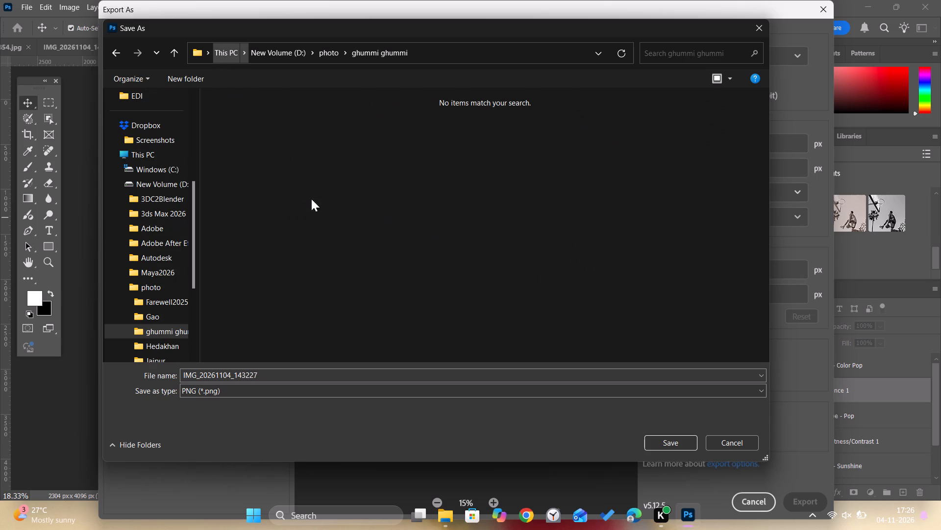
Create a new folder named edit inside the ghummi ghummi folder.
{"action": "right_click", "coordinate": [478, 239]}
{"action": "left_click", "coordinate": [514, 355]}
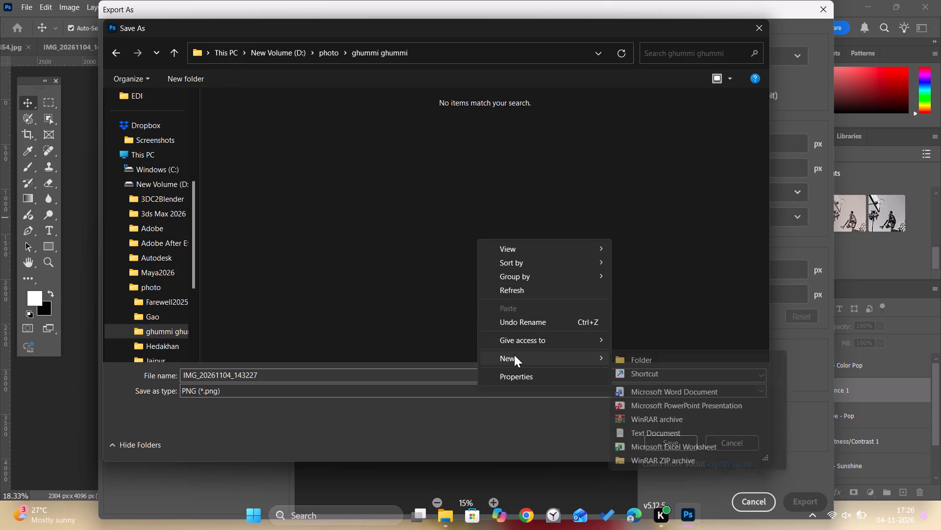
{"action": "left_click", "coordinate": [624, 358]}
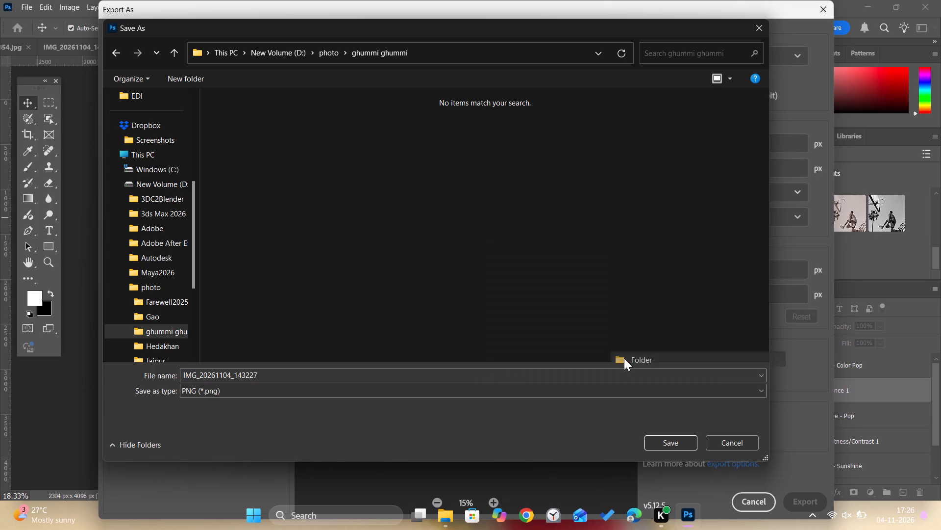
{"action": "key", "text": "e"}
{"action": "key", "text": "d"}
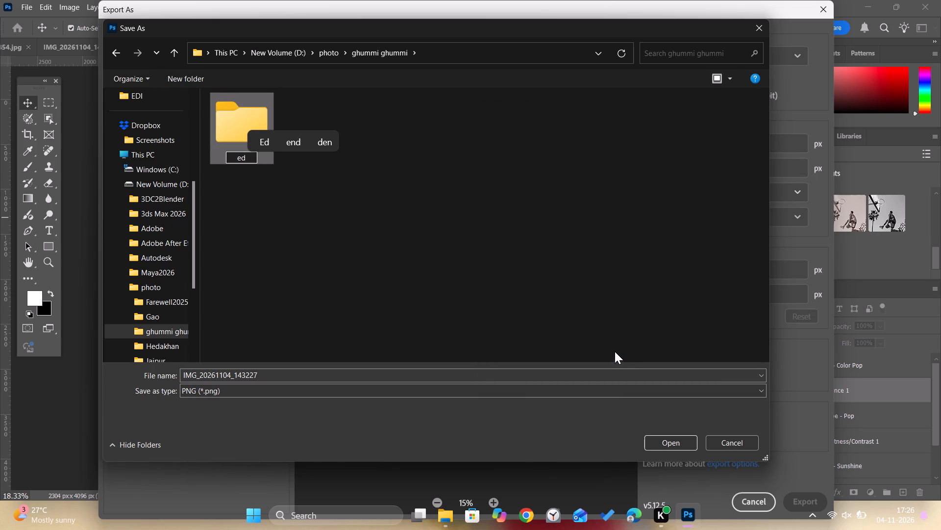
{"action": "key", "text": "i"}
{"action": "key", "text": "t"}
{"action": "key", "text": "Return"}
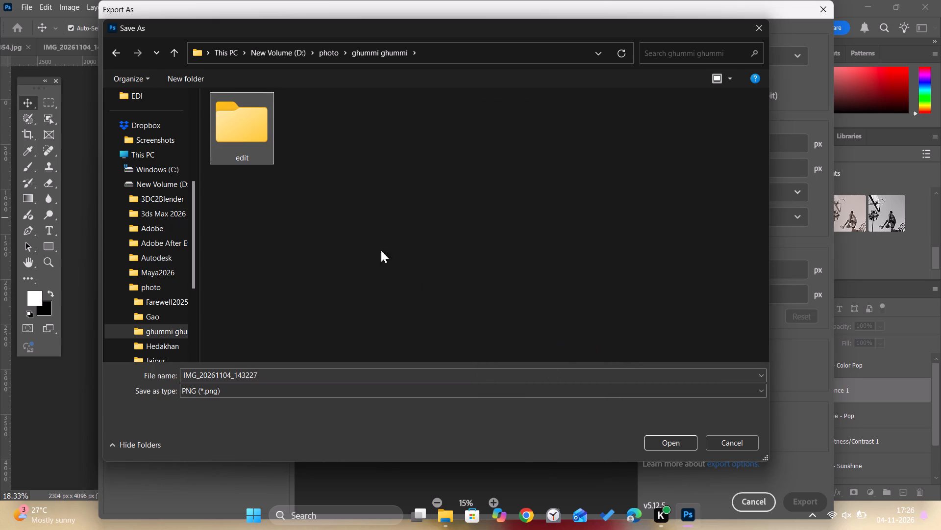
Save the exported PNG as IMG_20261104_143227 in the edit folder.
{"action": "left_click", "coordinate": [237, 128]}
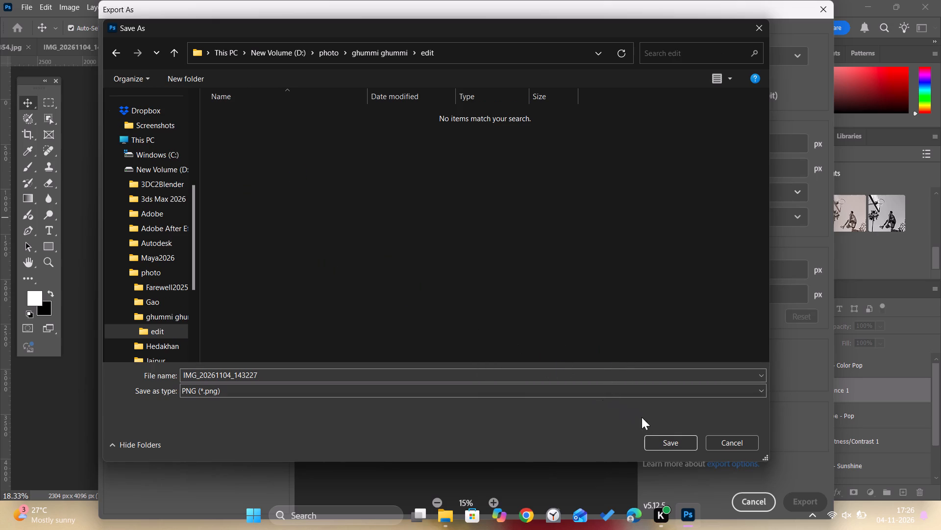
{"action": "left_click", "coordinate": [658, 448]}
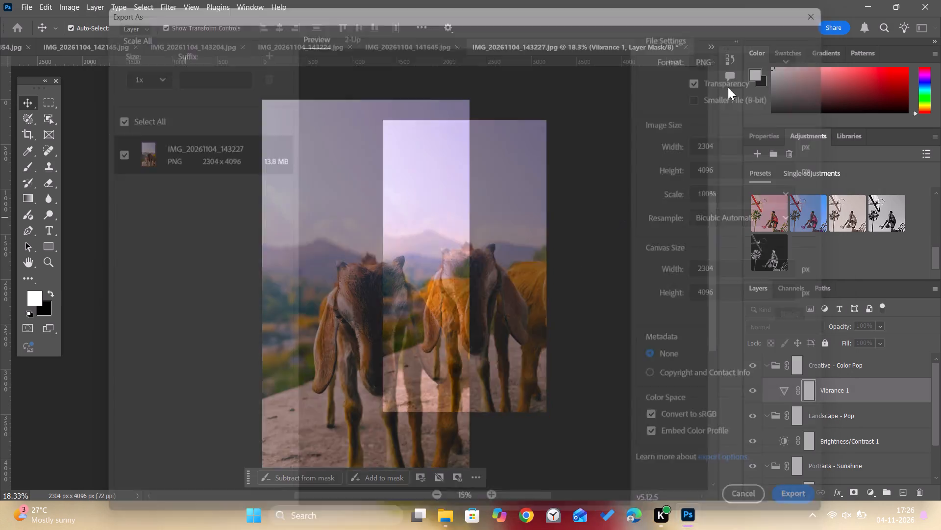
Close the goat document IMG_20261104_143227 without saving its changes.
{"action": "left_click", "coordinate": [686, 46]}
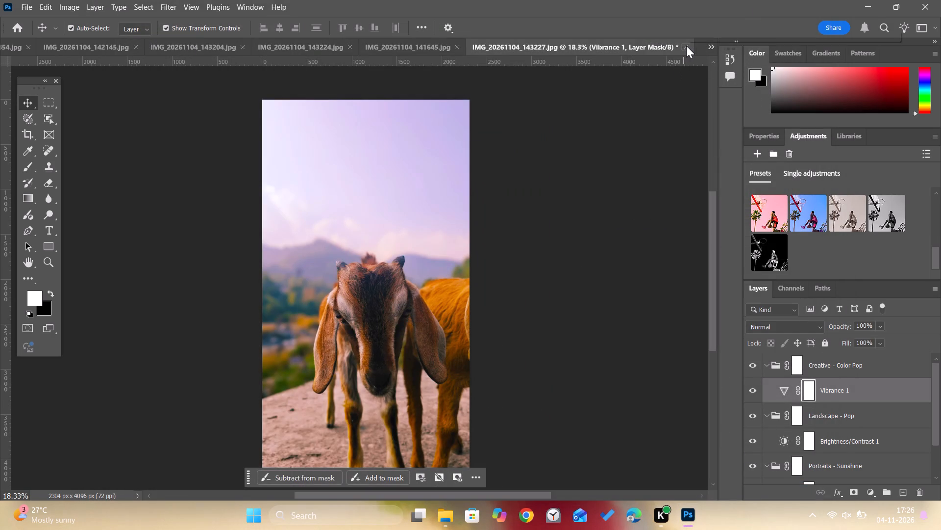
{"action": "left_click", "coordinate": [484, 203]}
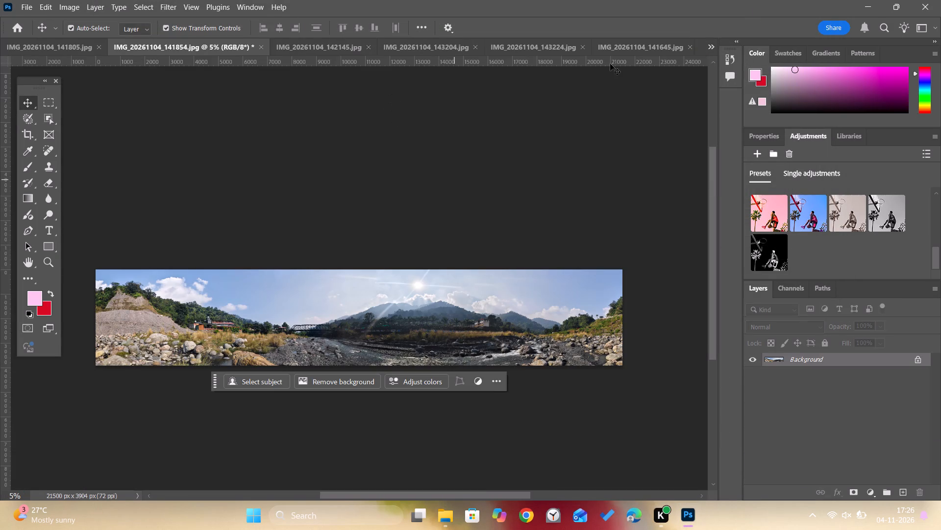
Switch to the stacked-stones photo IMG_20261104_141645 and apply the Darker preset from the Portraits group.
{"action": "left_click", "coordinate": [644, 50]}
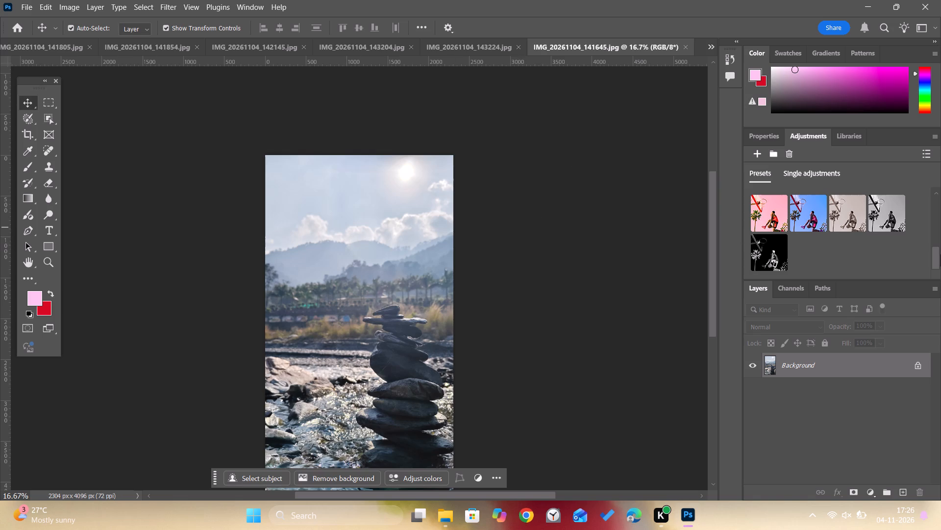
{"action": "scroll", "coordinate": [800, 204], "scroll_direction": "up", "scroll_amount": 10}
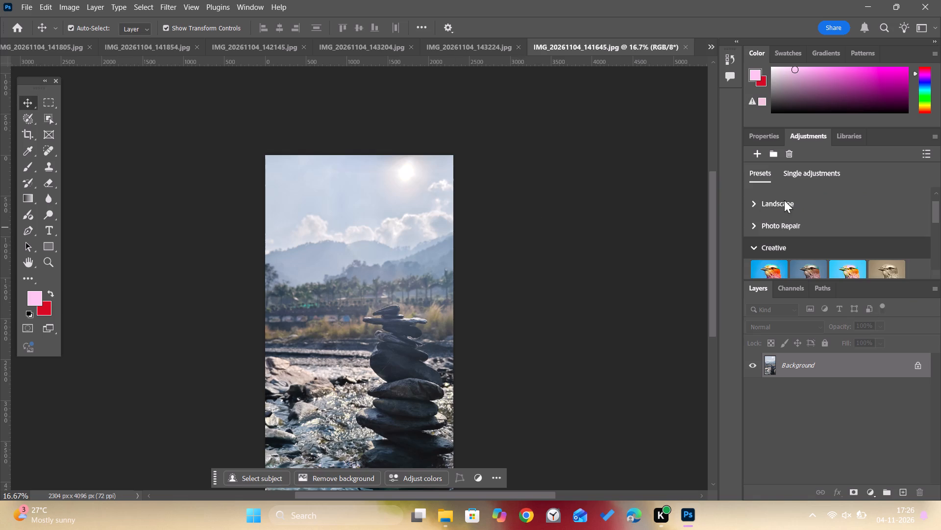
{"action": "left_click", "coordinate": [772, 198]}
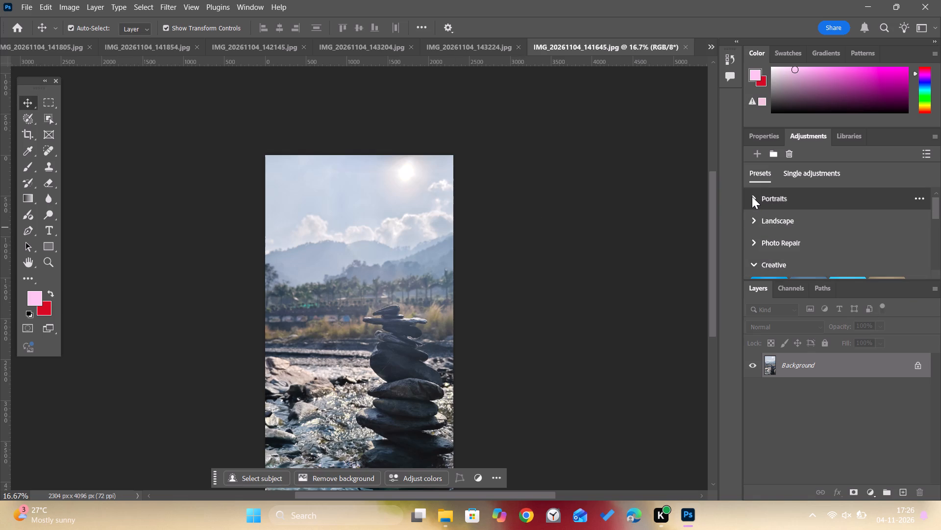
{"action": "left_click", "coordinate": [752, 196]}
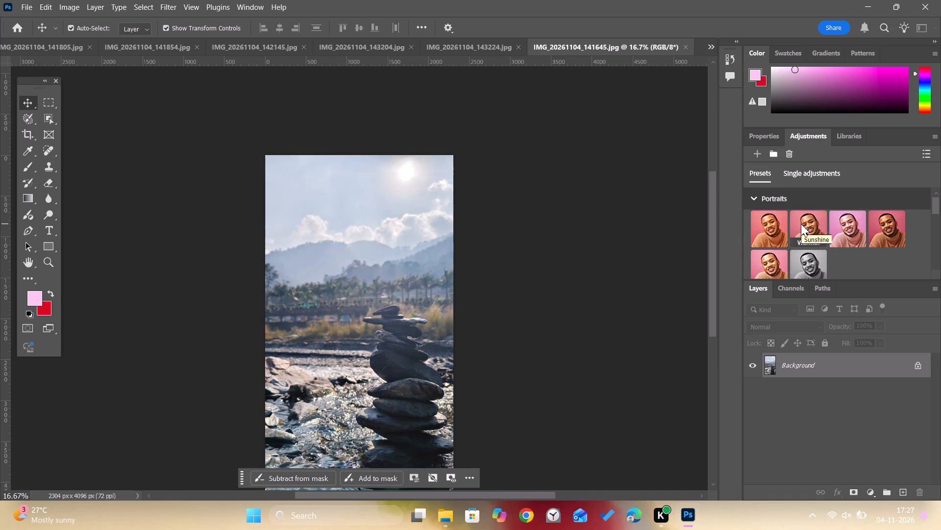
{"action": "left_click", "coordinate": [882, 223]}
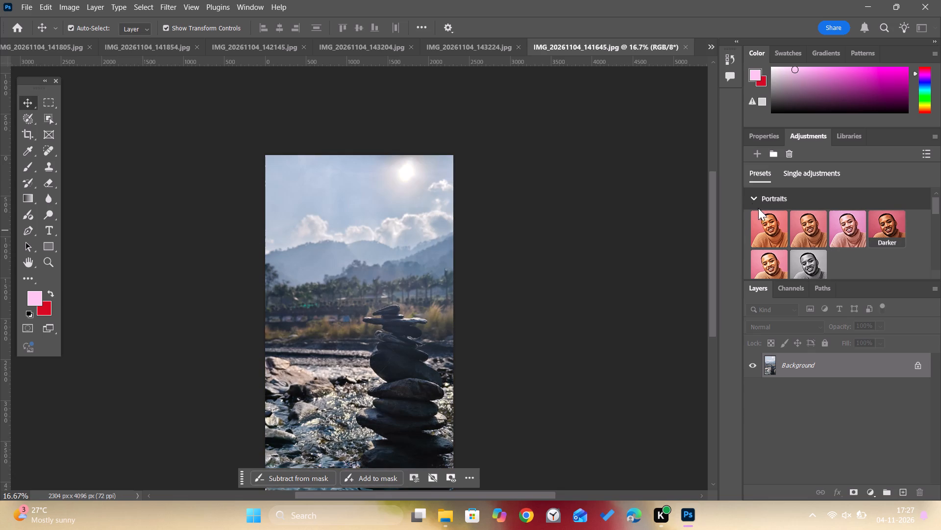
{"action": "left_click", "coordinate": [758, 191]}
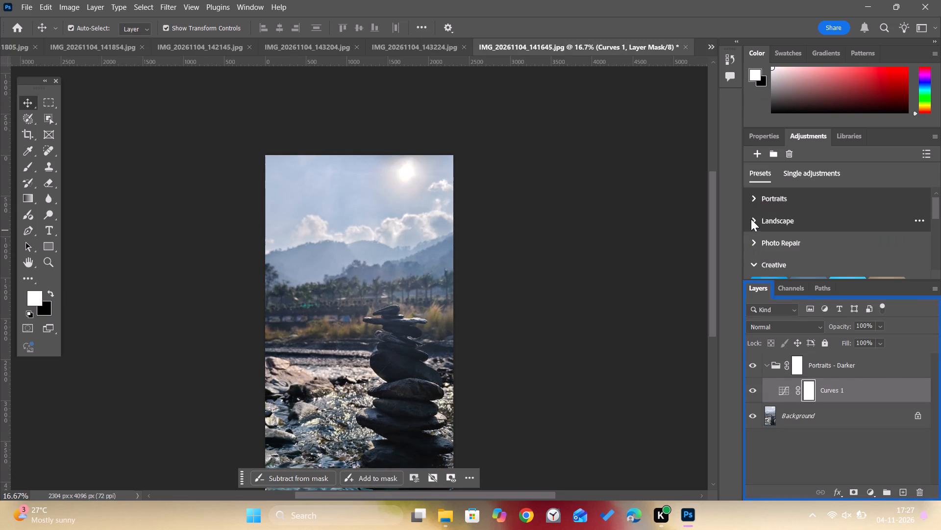
Add the Color Pop preset from the Landscape group to the stacked-stones photo.
{"action": "left_click", "coordinate": [751, 219]}
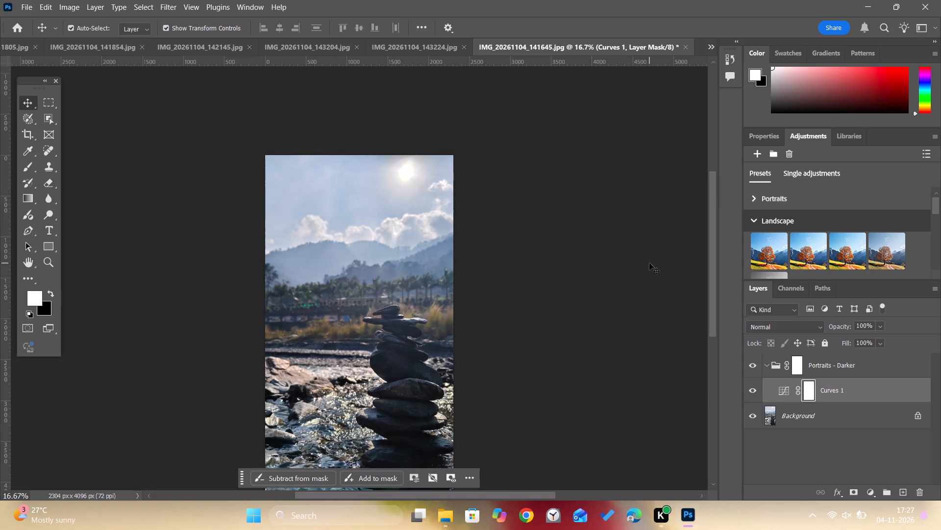
{"action": "left_click", "coordinate": [753, 219]}
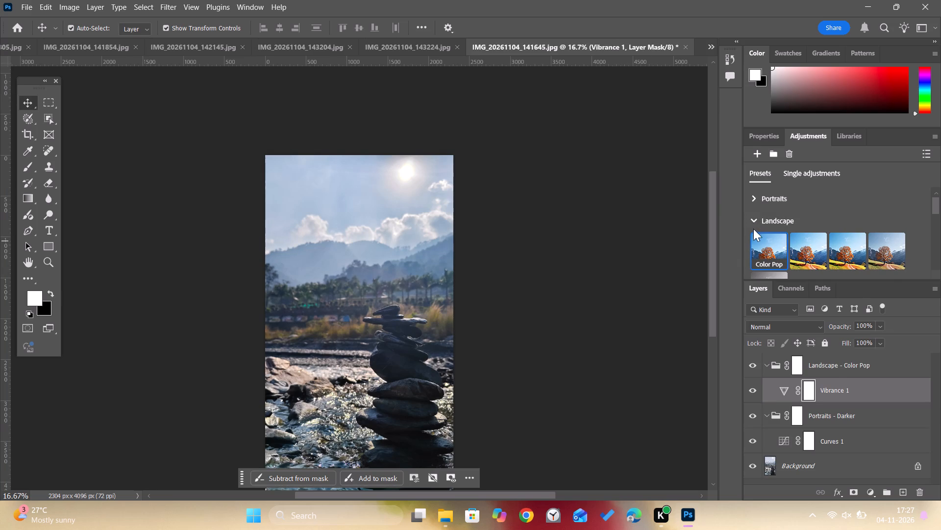
{"action": "left_click", "coordinate": [760, 245]}
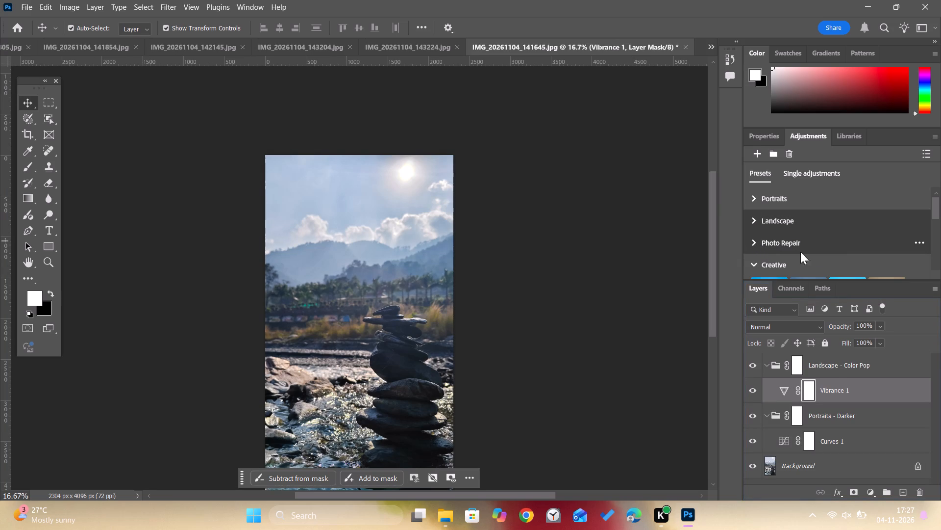
Add the Strong Contrast preset from the Photo Repair group to the stacked-stones photo.
{"action": "scroll", "coordinate": [832, 241], "scroll_direction": "down", "scroll_amount": 1}
{"action": "scroll", "coordinate": [795, 215], "scroll_direction": "up", "scroll_amount": 1}
{"action": "left_click", "coordinate": [753, 244]}
{"action": "scroll", "coordinate": [824, 223], "scroll_direction": "down", "scroll_amount": 1}
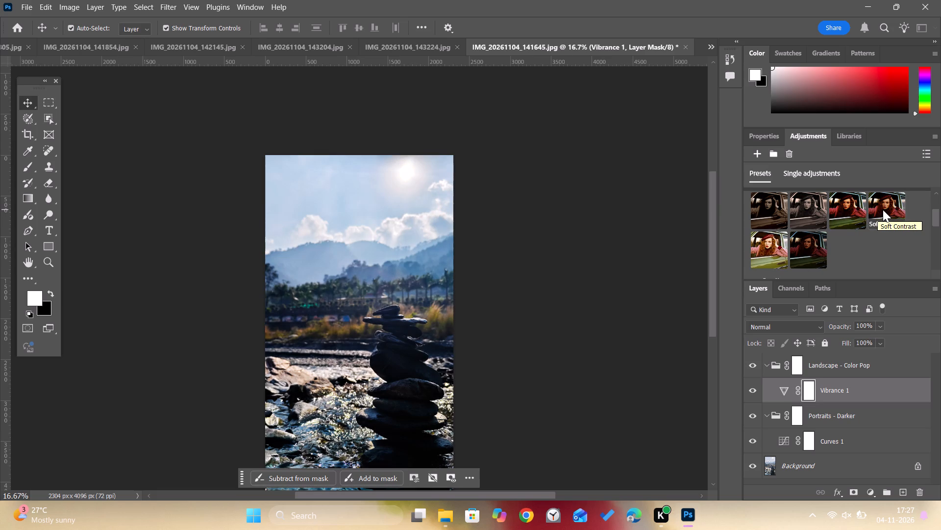
{"action": "scroll", "coordinate": [774, 197], "scroll_direction": "up", "scroll_amount": 2}
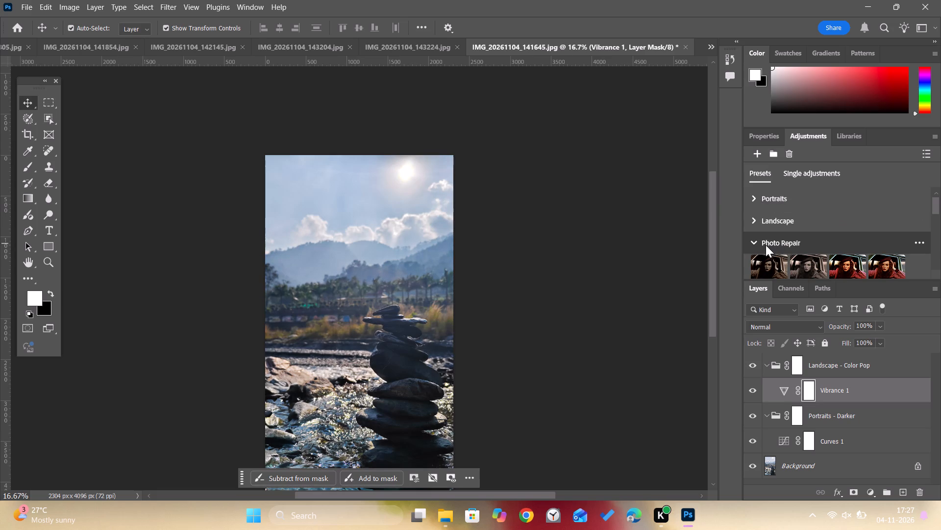
{"action": "scroll", "coordinate": [840, 236], "scroll_direction": "down", "scroll_amount": 1}
{"action": "left_click", "coordinate": [849, 220]}
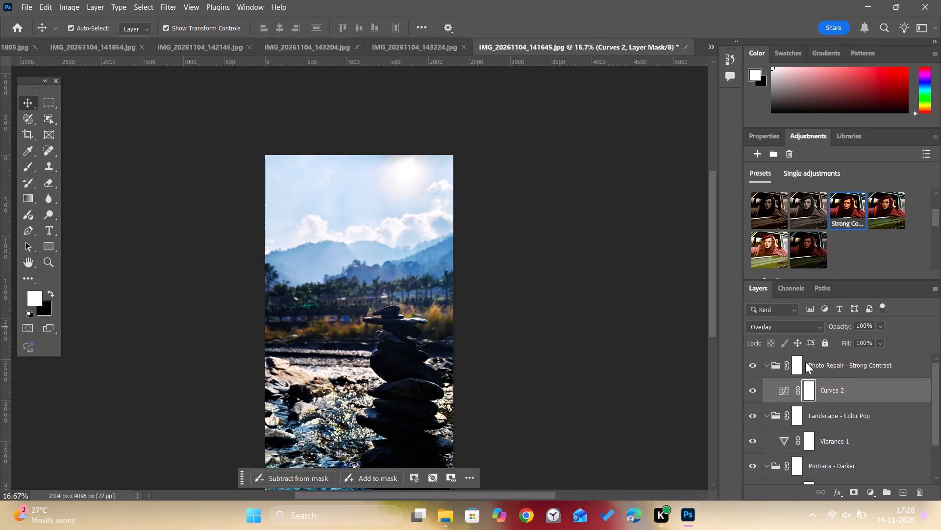
Open the Curves 2 adjustment inside the Strong Contrast group and add a lower and an upper midtone point on its RGB curve.
{"action": "left_click", "coordinate": [785, 390]}
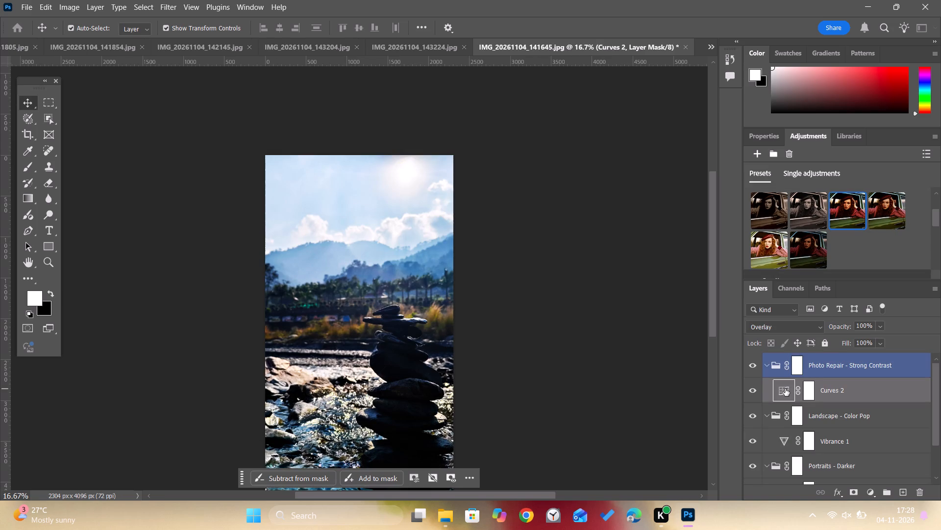
{"action": "double_click", "coordinate": [785, 389]}
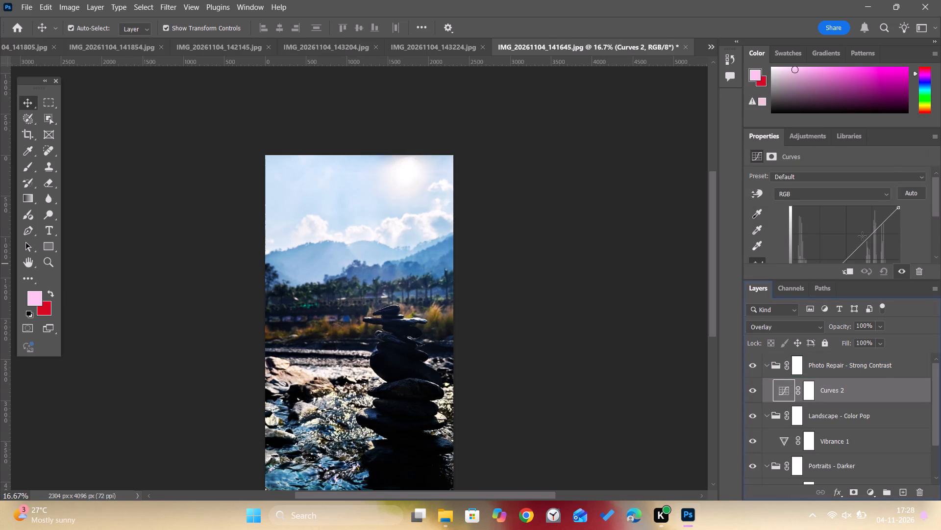
{"action": "scroll", "coordinate": [863, 236], "scroll_direction": "down", "scroll_amount": 3}
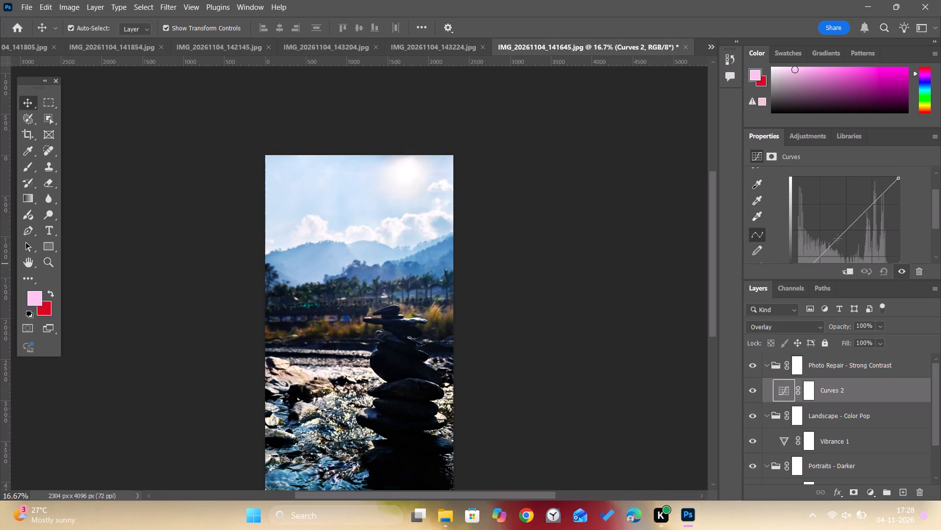
{"action": "left_click", "coordinate": [838, 239]}
{"action": "left_click", "coordinate": [862, 214]}
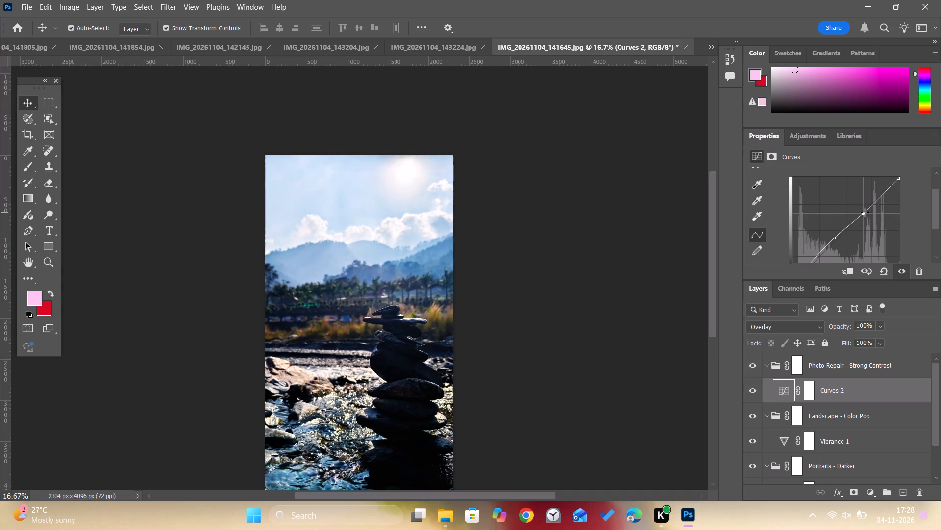
Reshape the Curves 2 curve so the lower point sits slightly below the diagonal and the upper point clearly below it.
{"action": "left_click_drag", "start_coordinate": [831, 239], "coordinate": [817, 233]}
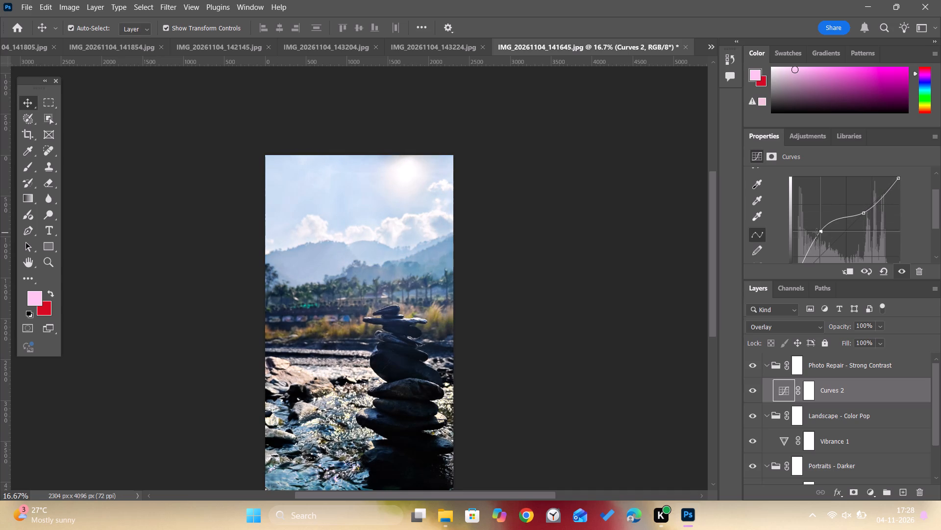
{"action": "left_click_drag", "start_coordinate": [817, 233], "coordinate": [816, 232]}
{"action": "left_click_drag", "start_coordinate": [863, 214], "coordinate": [875, 234]}
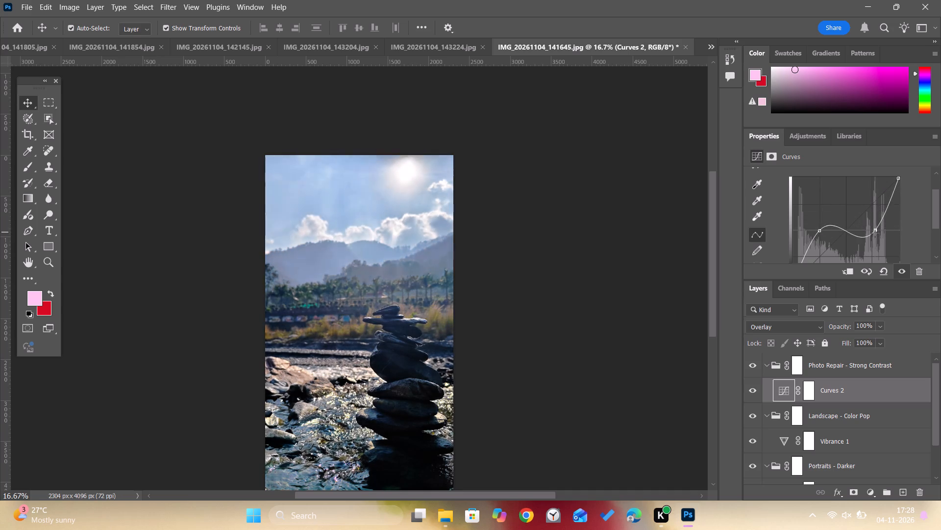
{"action": "left_click_drag", "start_coordinate": [875, 234], "coordinate": [881, 211]}
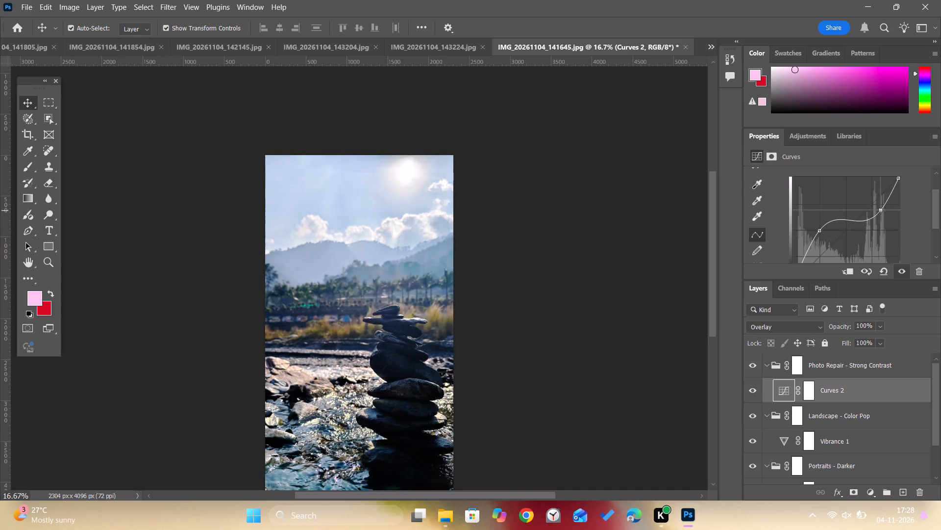
{"action": "left_click_drag", "start_coordinate": [881, 211], "coordinate": [863, 224]}
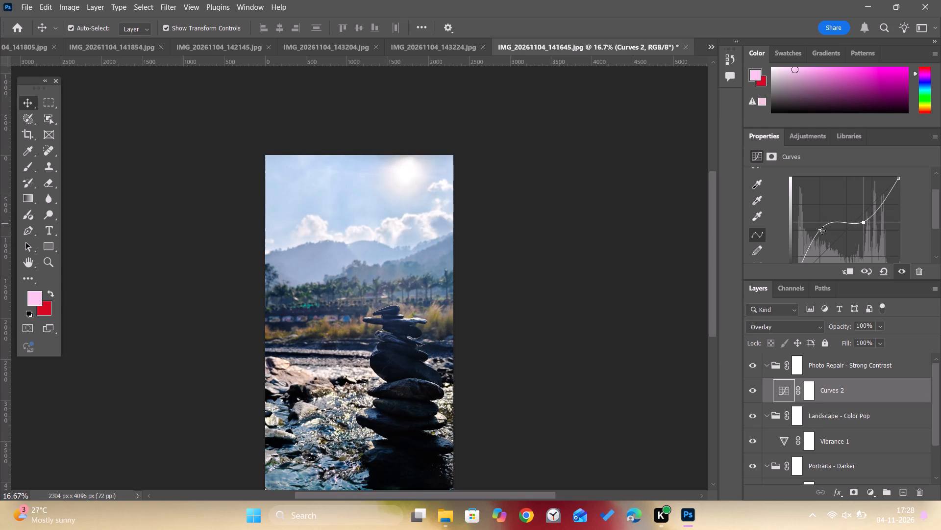
{"action": "left_click_drag", "start_coordinate": [820, 231], "coordinate": [834, 258]}
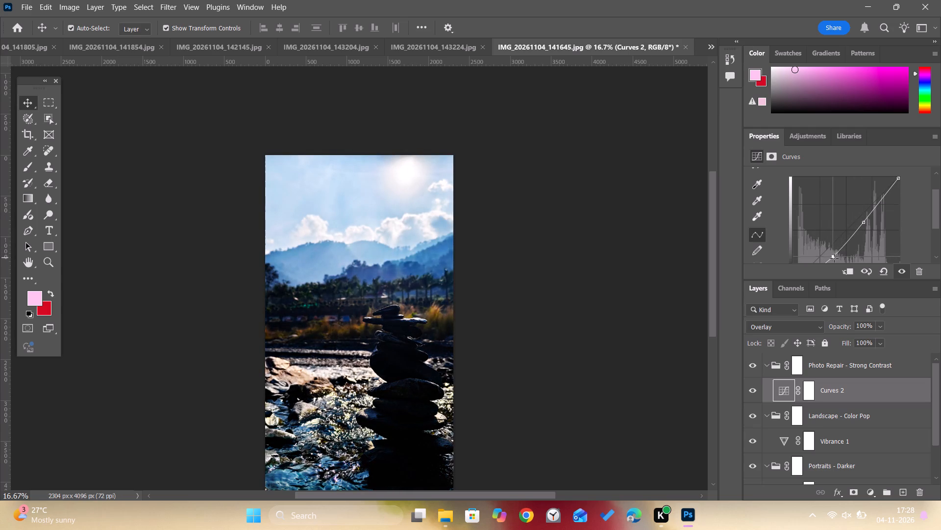
{"action": "left_click_drag", "start_coordinate": [834, 258], "coordinate": [830, 252]}
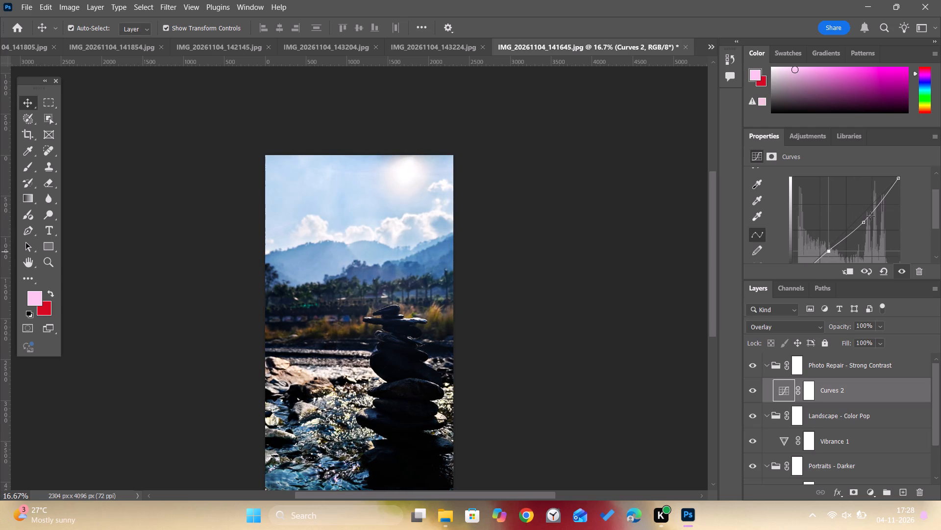
{"action": "left_click", "coordinate": [865, 226]}
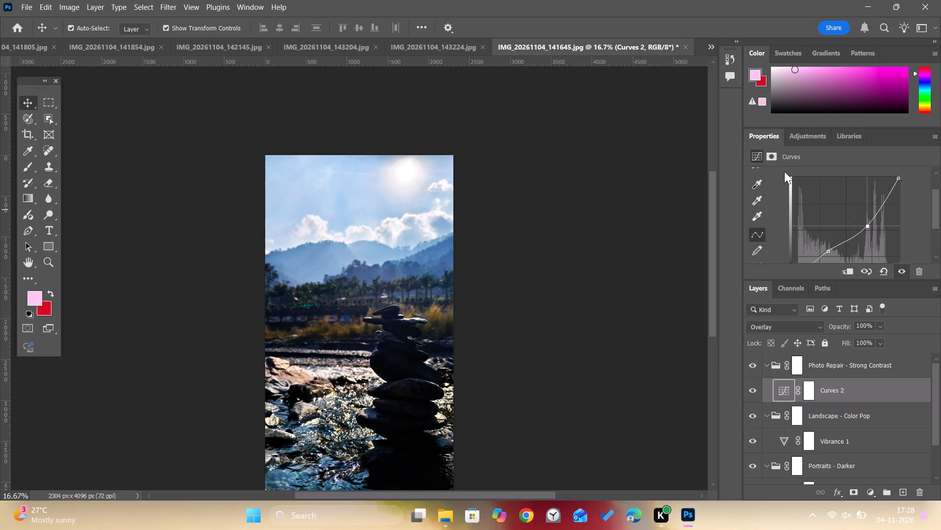
Add the Color Pop preset from the Creative group to the stacked-stones photo and preview the Cinematic presets.
{"action": "left_click", "coordinate": [801, 133]}
{"action": "scroll", "coordinate": [784, 185], "scroll_direction": "down", "scroll_amount": 1}
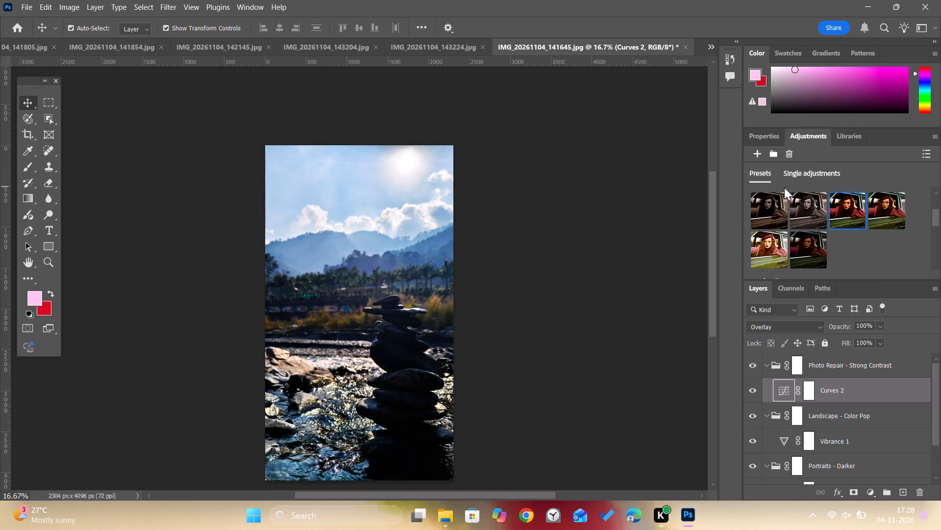
{"action": "scroll", "coordinate": [784, 187], "scroll_direction": "down", "scroll_amount": 1}
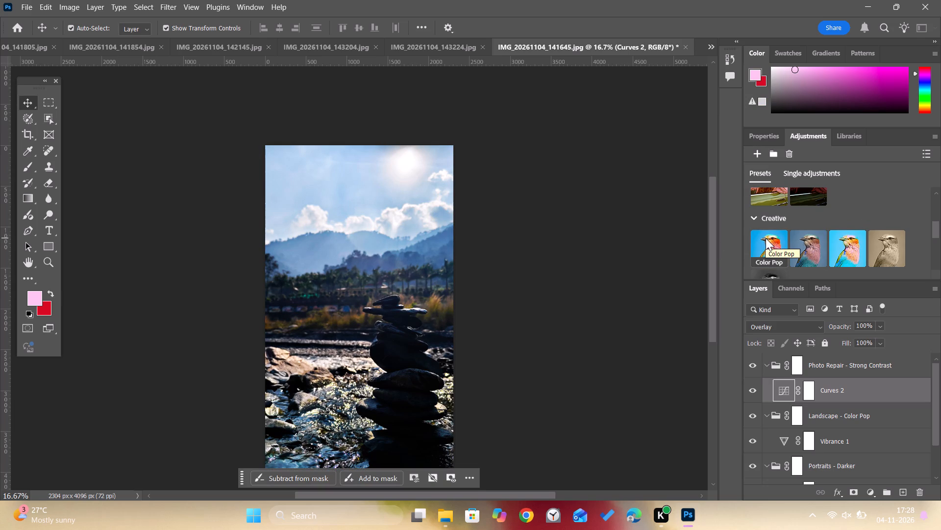
{"action": "left_click", "coordinate": [766, 238]}
{"action": "left_click", "coordinate": [750, 215]}
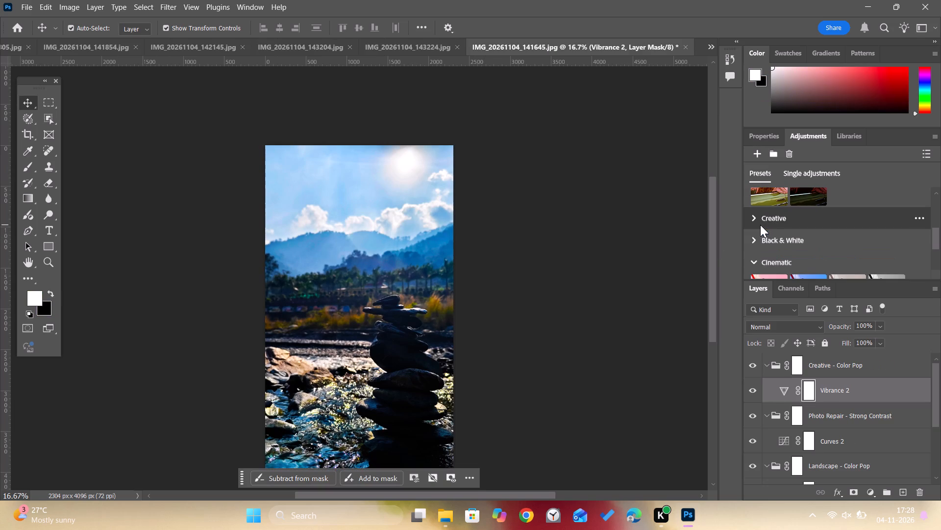
{"action": "scroll", "coordinate": [792, 248], "scroll_direction": "down", "scroll_amount": 1}
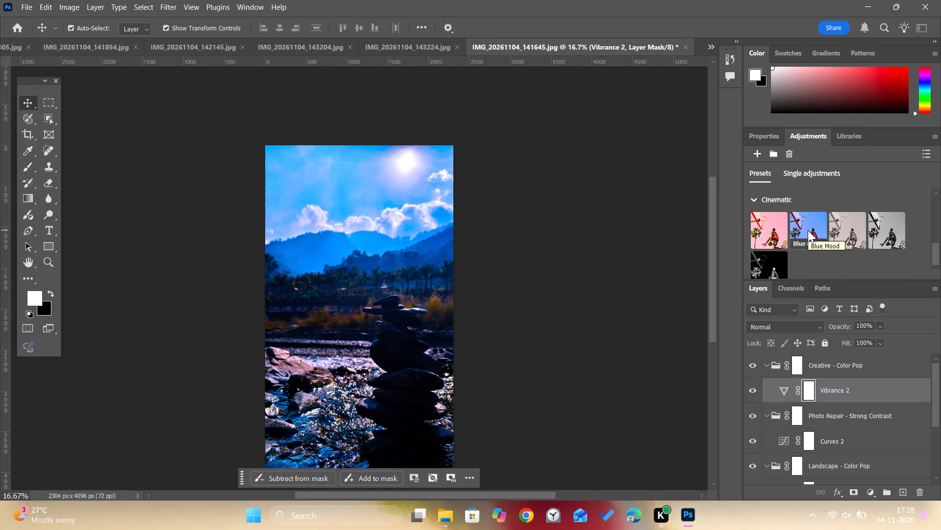
Export the stacked-stones photo as a PNG named IMG_20261104_141645 into the edit folder inside ghummi ghummi.
{"action": "left_click", "coordinate": [30, 2]}
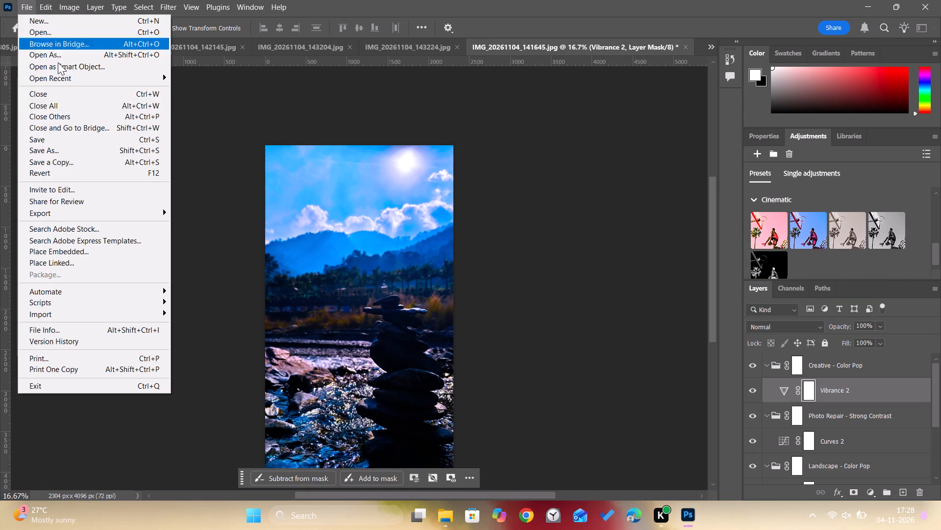
{"action": "left_click", "coordinate": [184, 222]}
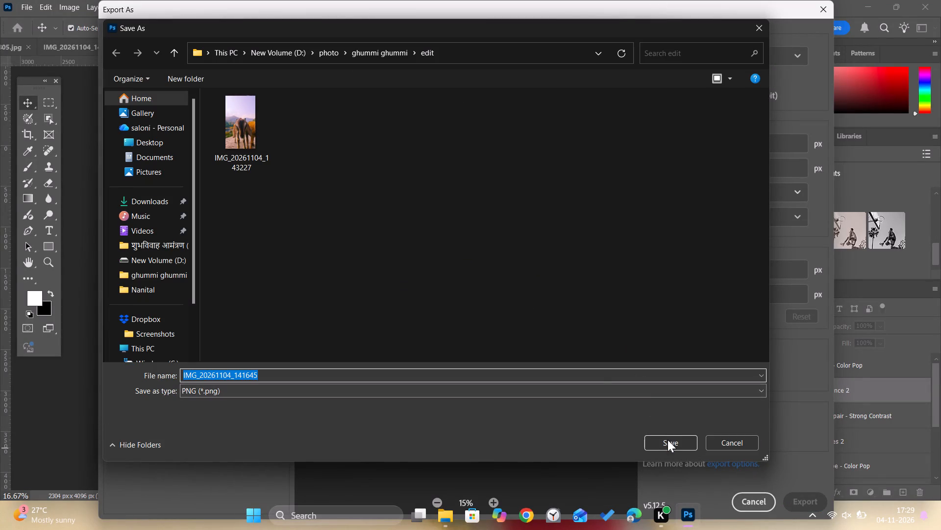
{"action": "left_click", "coordinate": [669, 441]}
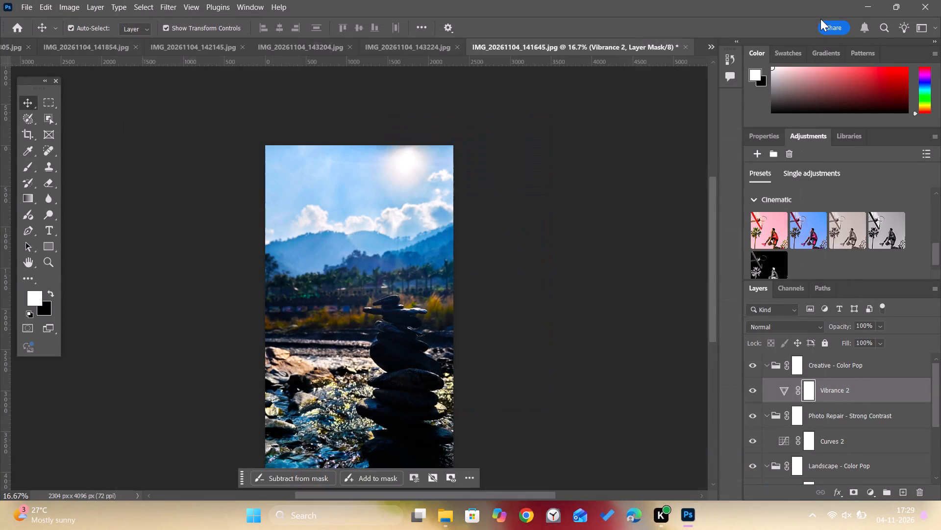
Close the stacked-stones document IMG_20261104_141645 without saving its changes.
{"action": "left_click", "coordinate": [682, 48]}
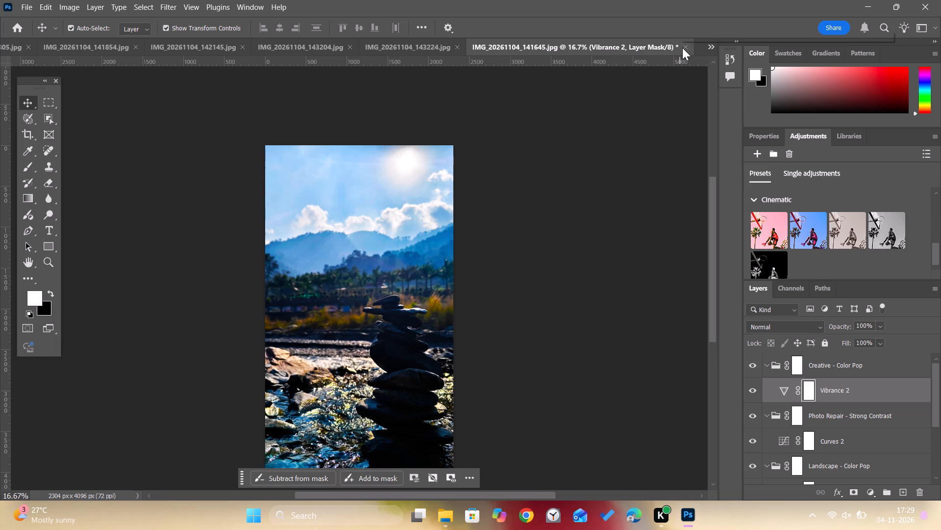
{"action": "left_click", "coordinate": [495, 185]}
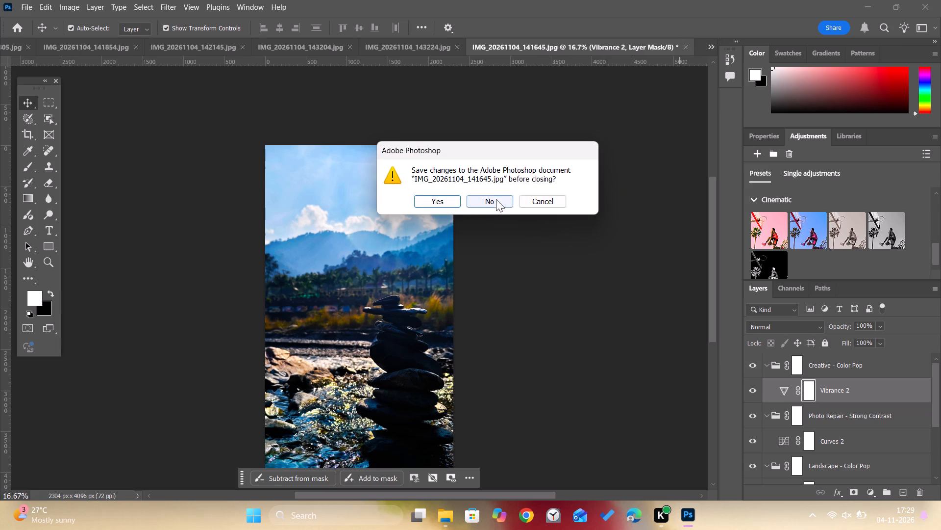
Discard the changes to the stacked-stones photo IMG_20261104_141645 to finish closing it.
{"action": "left_click", "coordinate": [496, 199]}
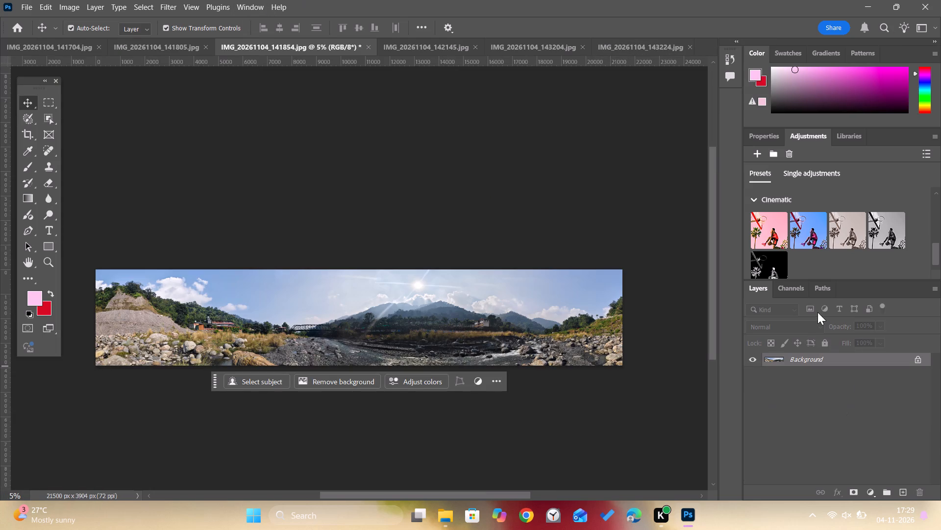
Add the Darker preset from the Portraits group and the Pop preset from the Landscape group to the river panorama IMG_20261104_141854.
{"action": "scroll", "coordinate": [832, 265], "scroll_direction": "up", "scroll_amount": 10}
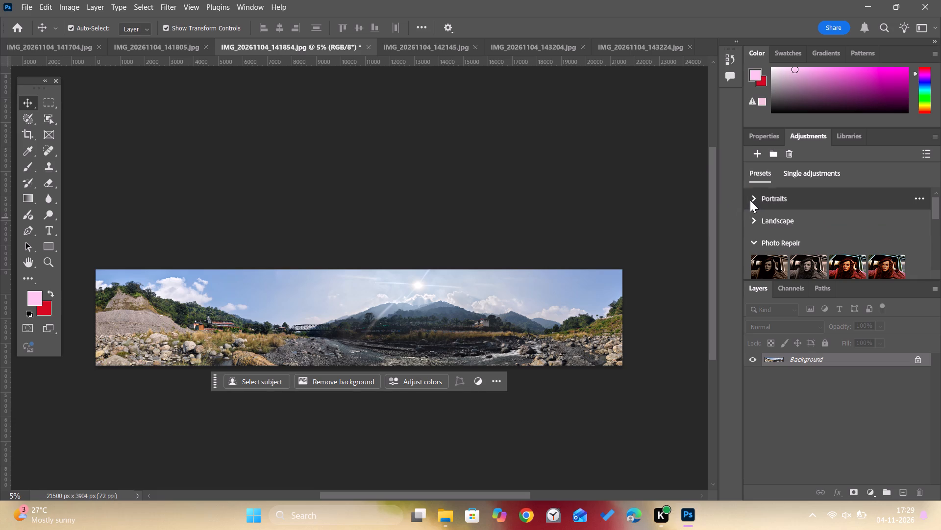
{"action": "left_click", "coordinate": [750, 200]}
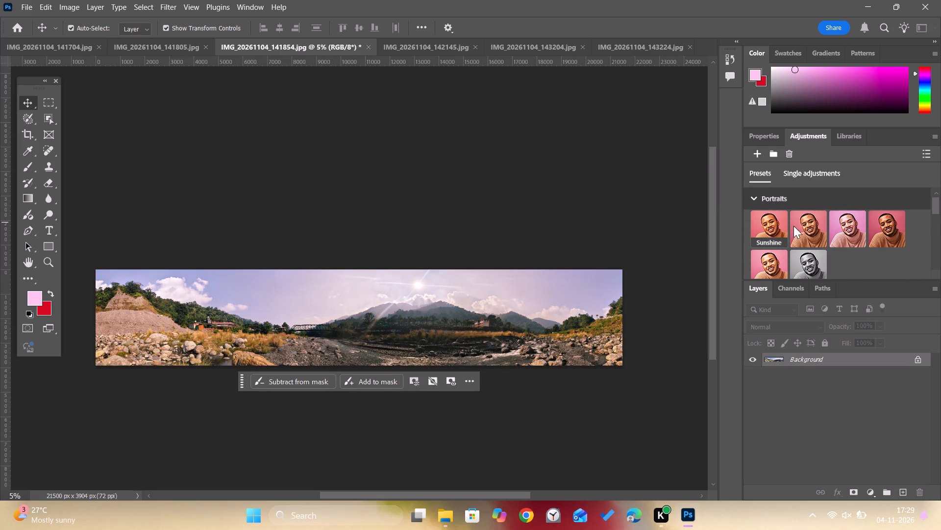
{"action": "left_click", "coordinate": [878, 233]}
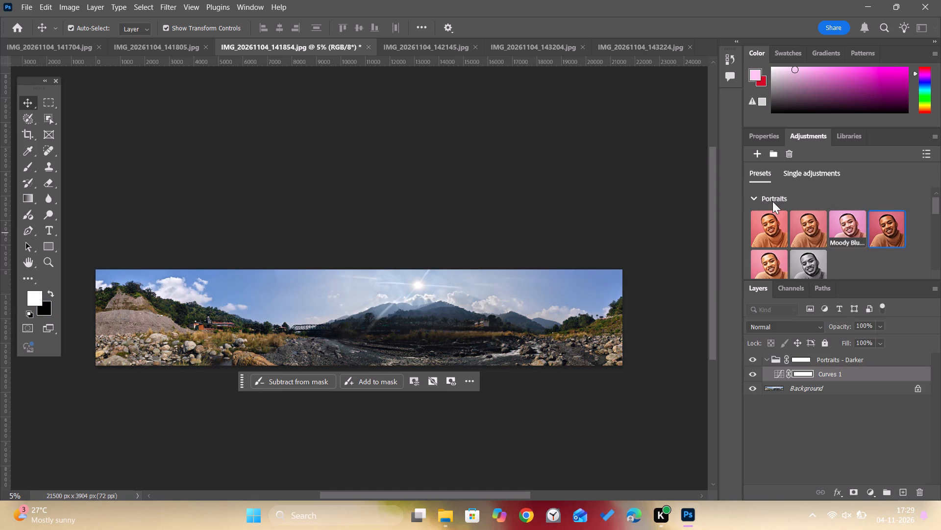
{"action": "left_click", "coordinate": [756, 197]}
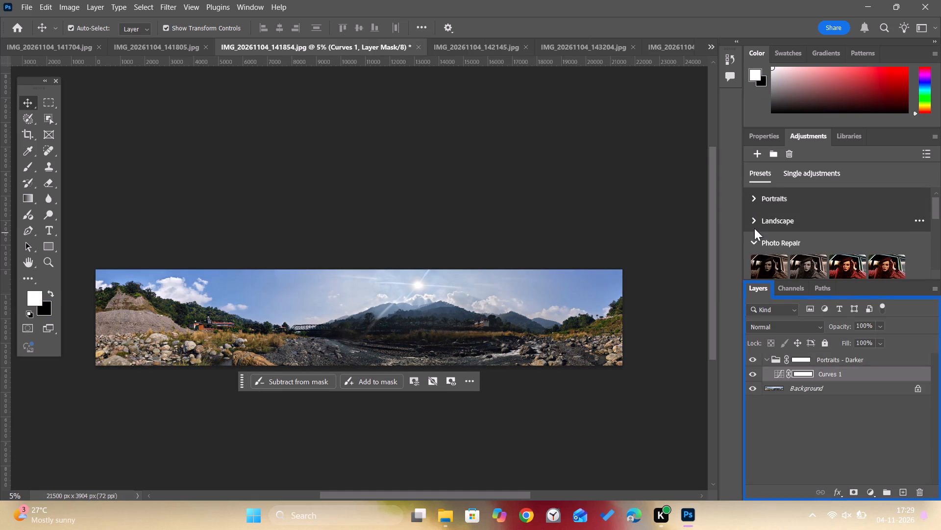
{"action": "left_click", "coordinate": [754, 222]}
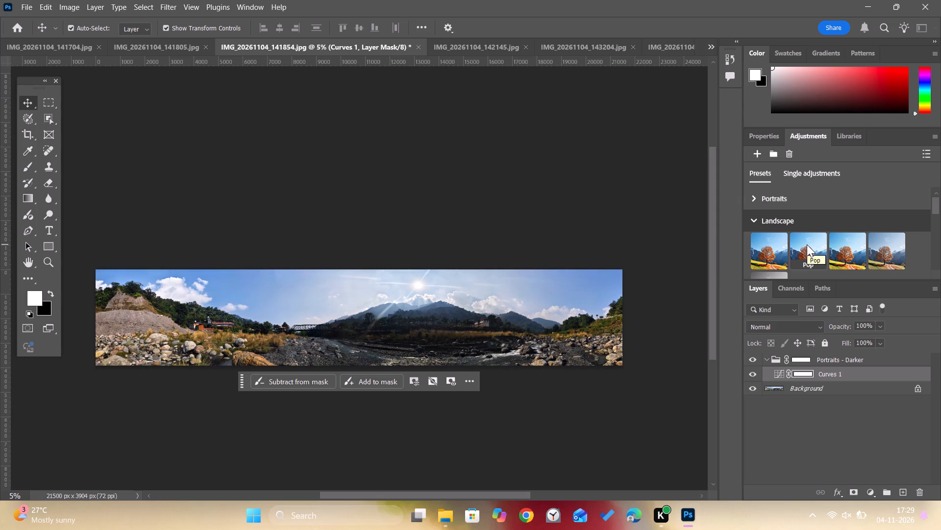
{"action": "left_click", "coordinate": [751, 219]}
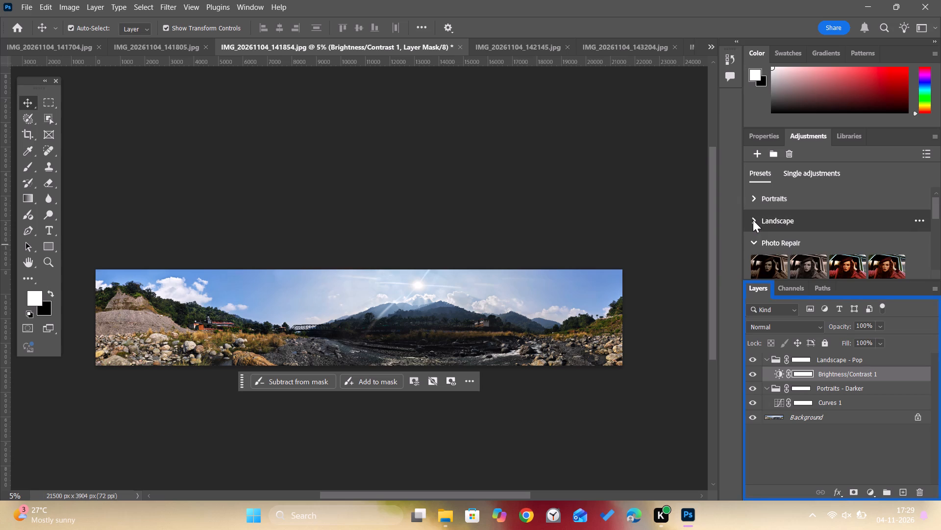
Preview other preset groups on the river panorama and add the Color Pop preset from the Creative group.
{"action": "scroll", "coordinate": [775, 226], "scroll_direction": "down", "scroll_amount": 1}
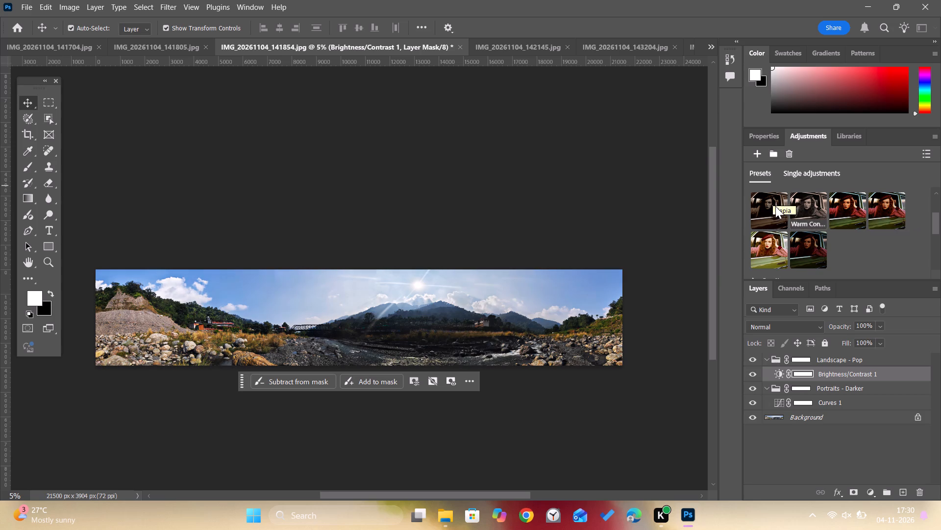
{"action": "scroll", "coordinate": [776, 206], "scroll_direction": "down", "scroll_amount": 2}
{"action": "scroll", "coordinate": [801, 226], "scroll_direction": "up", "scroll_amount": 1}
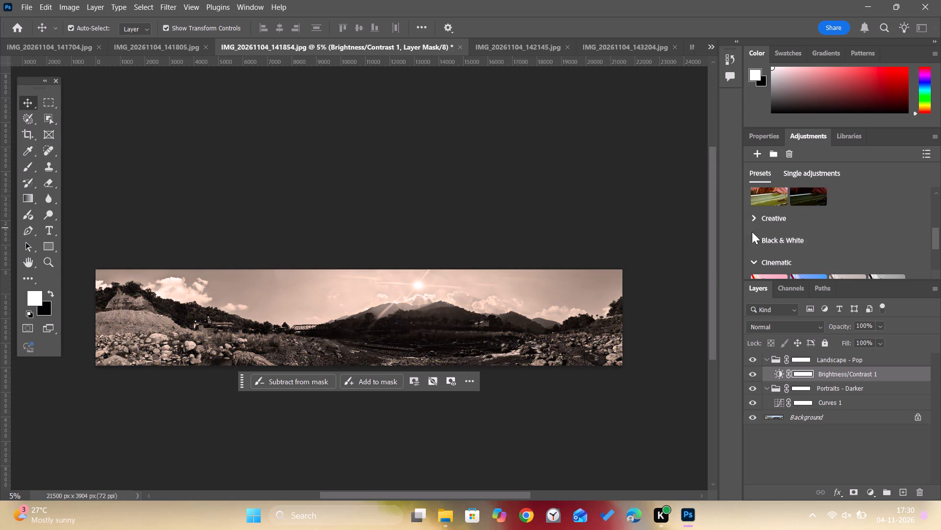
{"action": "left_click", "coordinate": [755, 218]}
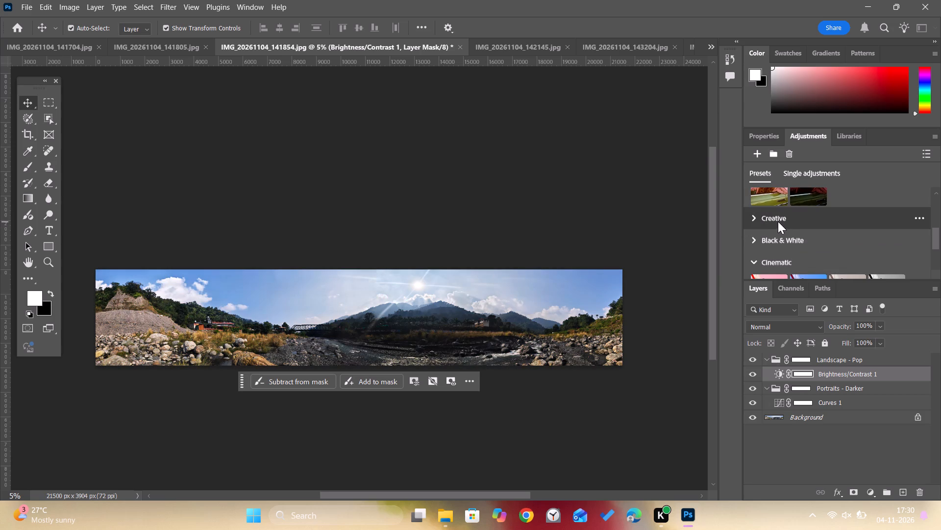
{"action": "left_click", "coordinate": [749, 215]}
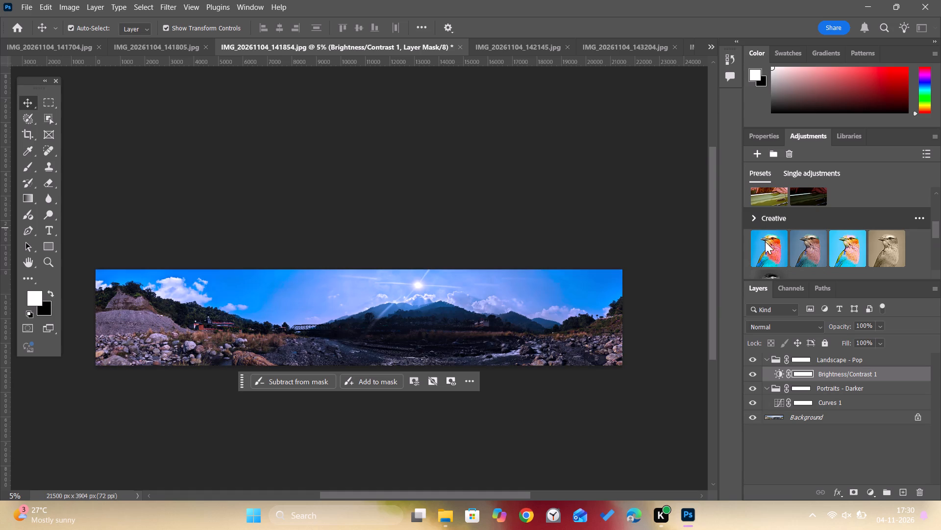
{"action": "left_click", "coordinate": [755, 219]}
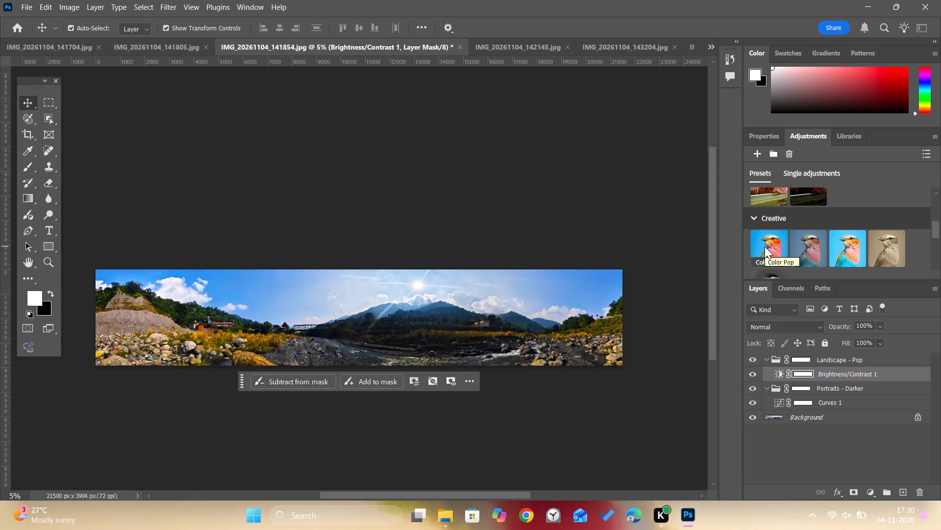
{"action": "left_click", "coordinate": [757, 215]}
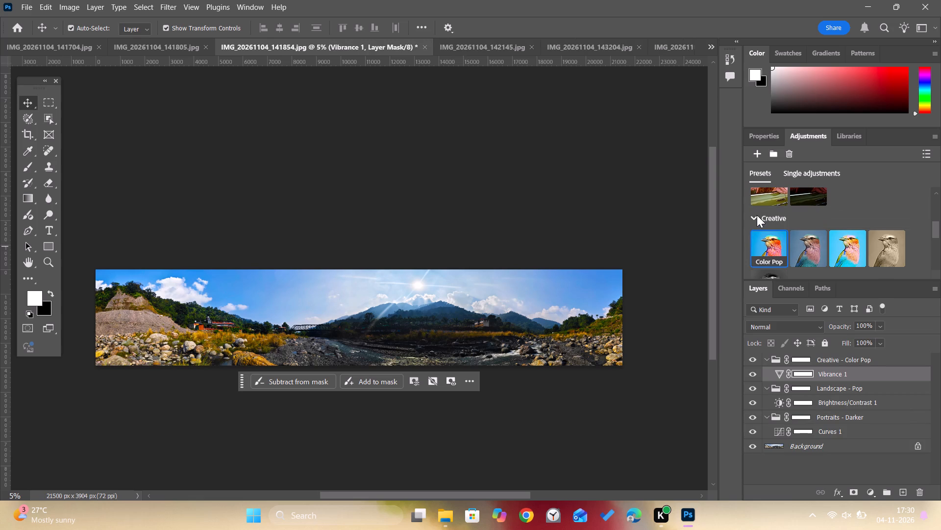
Open the Export As settings for the river panorama IMG_20261104_141854.
{"action": "left_click", "coordinate": [29, 7]}
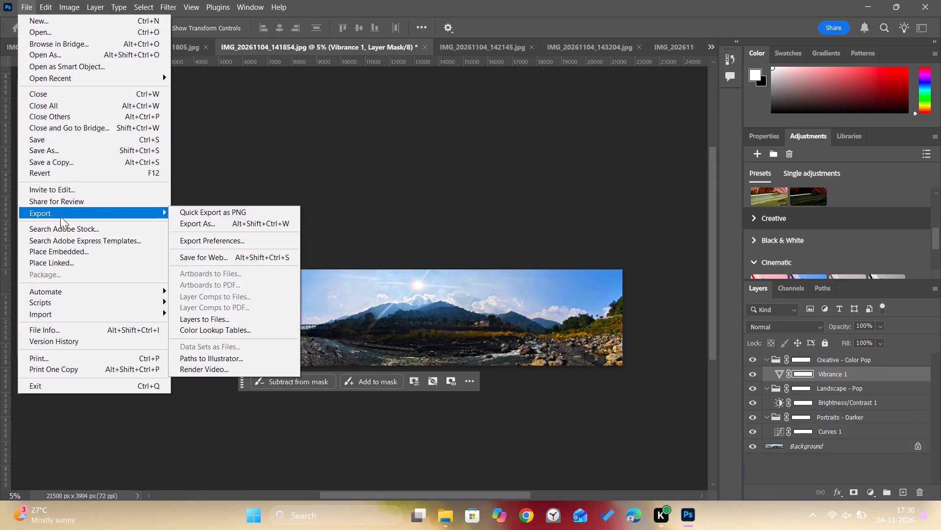
{"action": "left_click", "coordinate": [192, 219]}
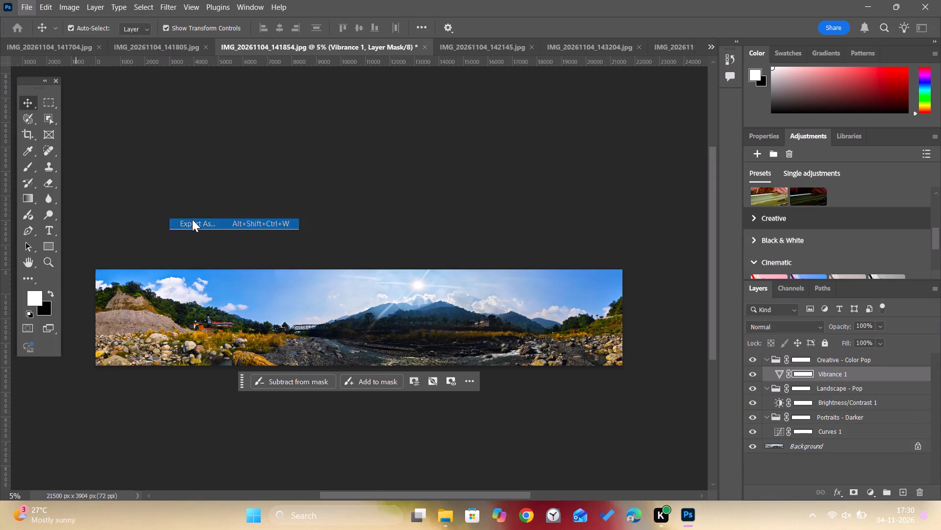
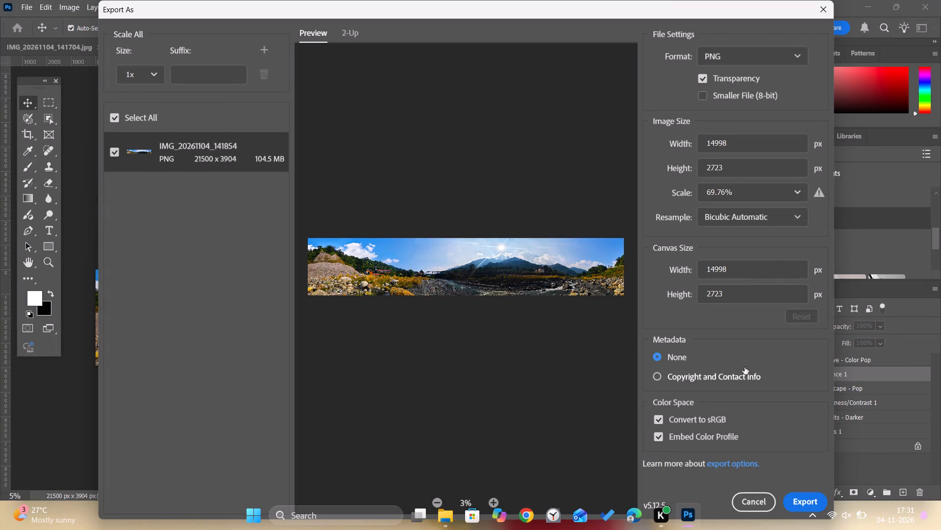
Export the river panorama as a PNG named IMG_20261104_141854 into the edit folder.
{"action": "left_click", "coordinate": [802, 496]}
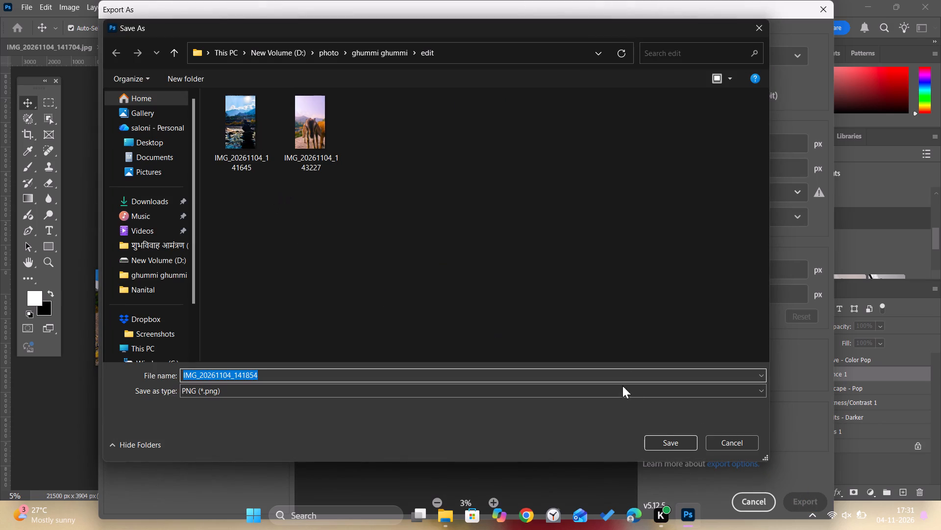
{"action": "left_click", "coordinate": [679, 445]}
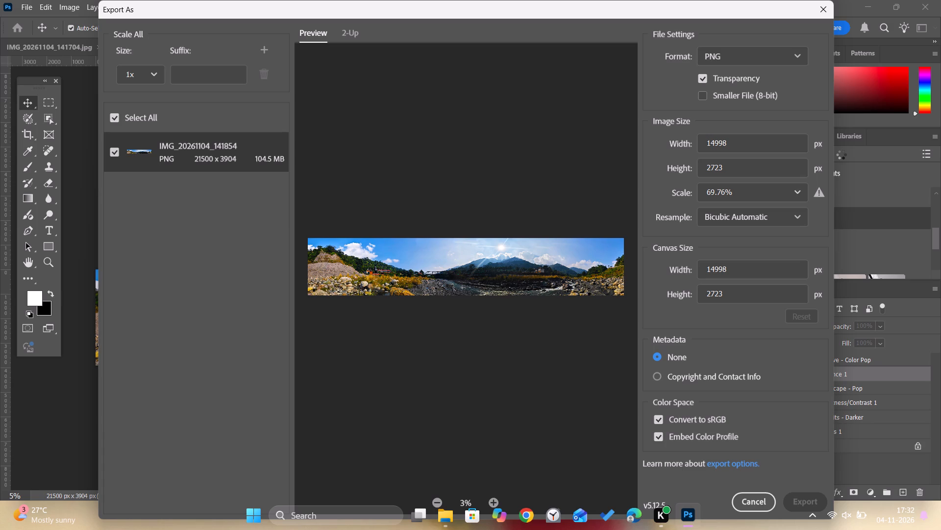
{"action": "key", "text": "Down"}
{"action": "key", "text": "Up"}
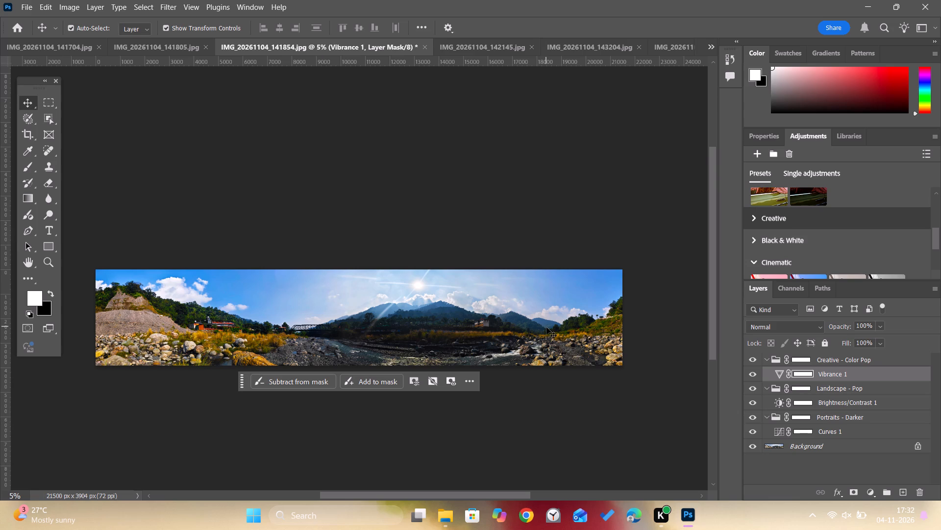
Switch to File Explorer, check the exported panorama in the edit folder, and close that window.
{"action": "left_click", "coordinate": [436, 513]}
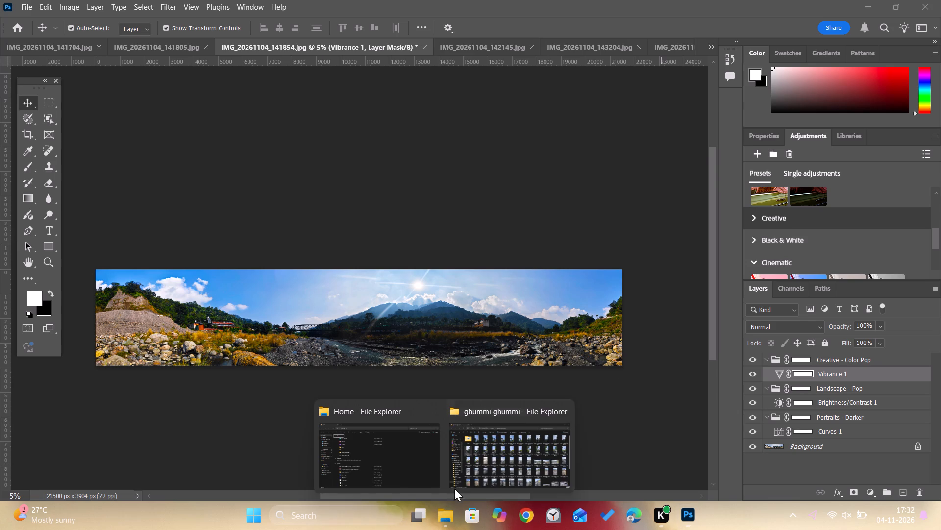
{"action": "left_click", "coordinate": [470, 462]}
{"action": "left_click", "coordinate": [173, 119]}
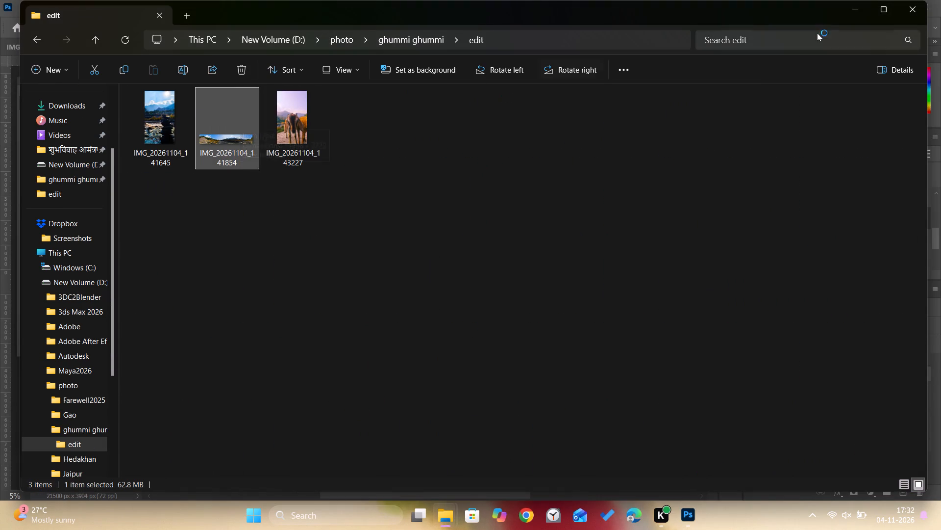
{"action": "left_click", "coordinate": [912, 5]}
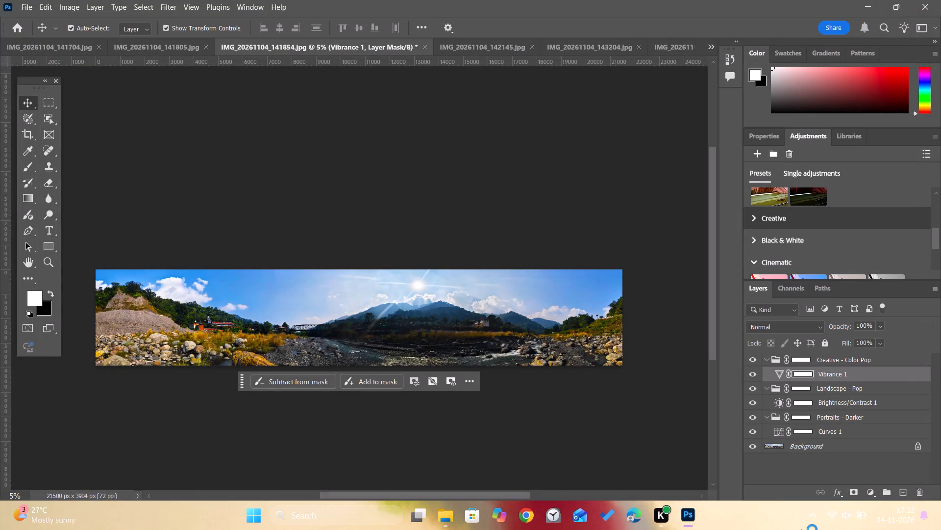
Close the river panorama IMG_20261104_141854 without saving its changes.
{"action": "left_click", "coordinate": [422, 44]}
{"action": "left_click", "coordinate": [484, 202]}
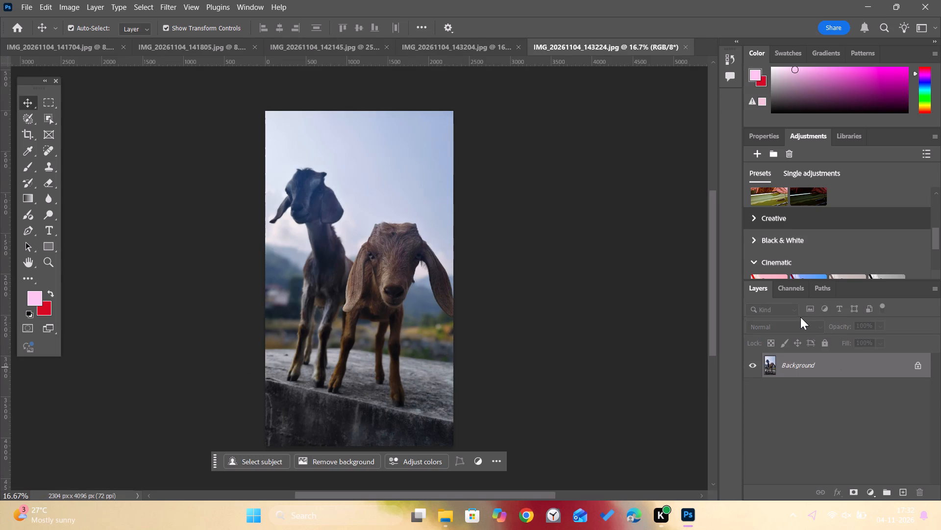
Add the Warmth preset from the Portraits group and the Pop preset from the Landscape group to the goats photo IMG_20261104_143224.
{"action": "scroll", "coordinate": [788, 234], "scroll_direction": "up", "scroll_amount": 8}
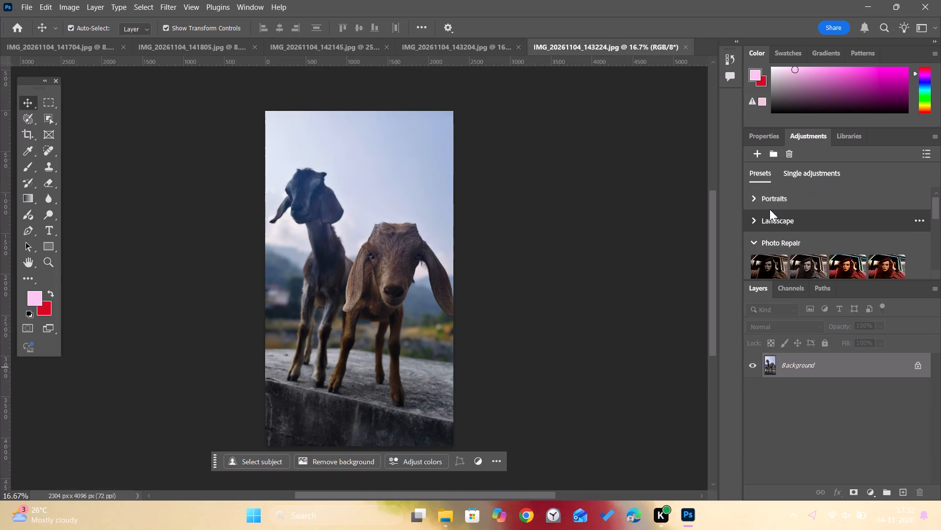
{"action": "left_click", "coordinate": [763, 201]}
{"action": "left_click", "coordinate": [755, 198]}
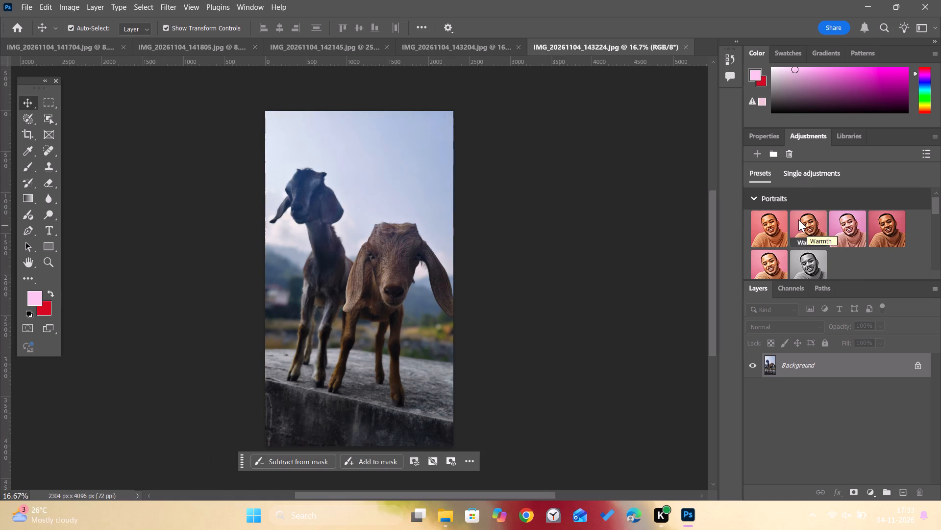
{"action": "left_click", "coordinate": [800, 220]}
{"action": "left_click", "coordinate": [752, 199]}
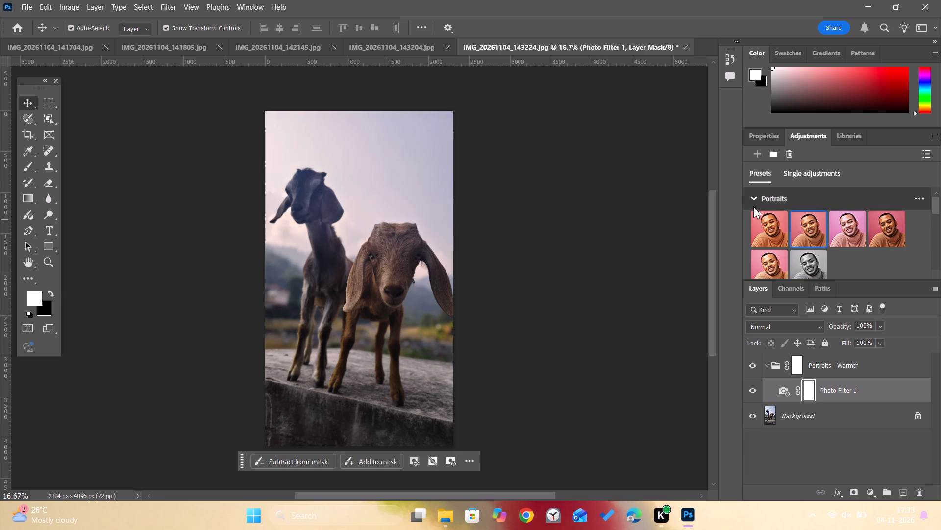
{"action": "left_click", "coordinate": [753, 217]}
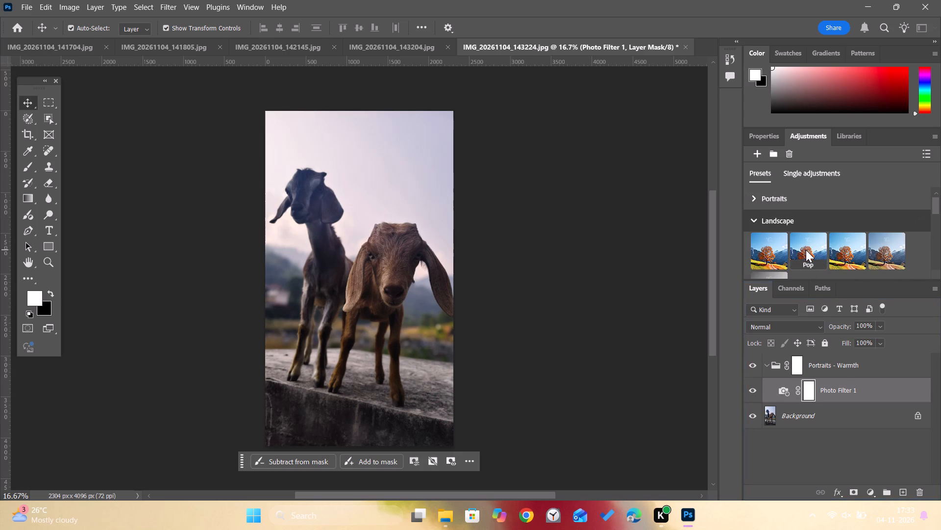
{"action": "left_click", "coordinate": [806, 250]}
{"action": "left_click", "coordinate": [751, 218]}
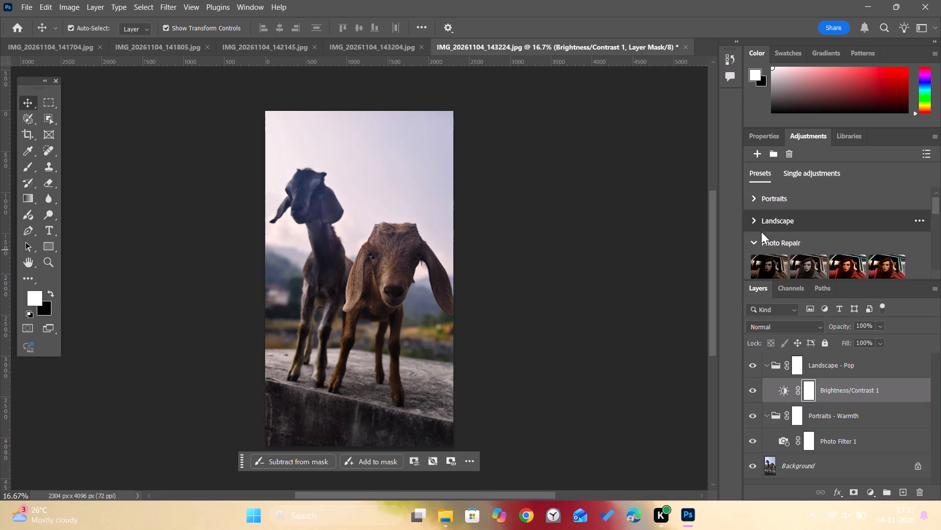
Add the Color Pop preset from the Creative group to the goats photo IMG_20261104_143224.
{"action": "scroll", "coordinate": [820, 260], "scroll_direction": "down", "scroll_amount": 4}
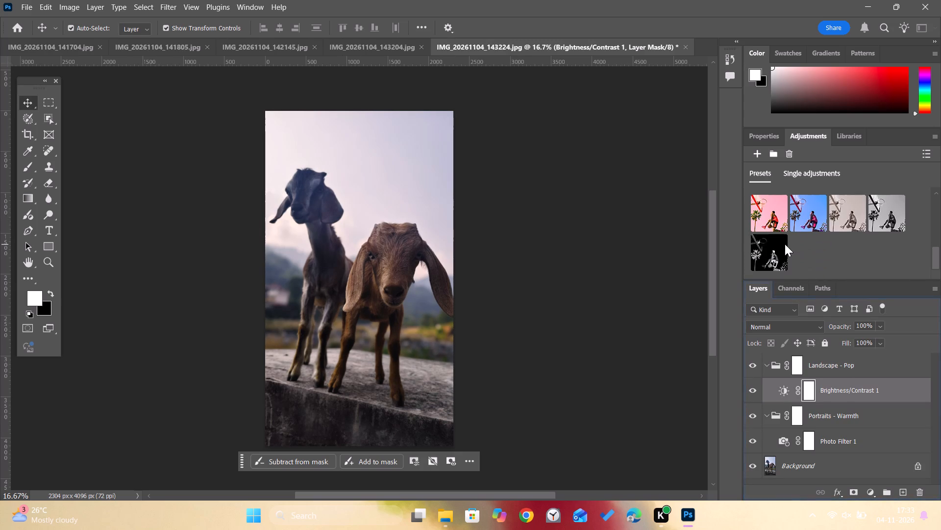
{"action": "scroll", "coordinate": [793, 224], "scroll_direction": "up", "scroll_amount": 2}
{"action": "scroll", "coordinate": [791, 229], "scroll_direction": "down", "scroll_amount": 1}
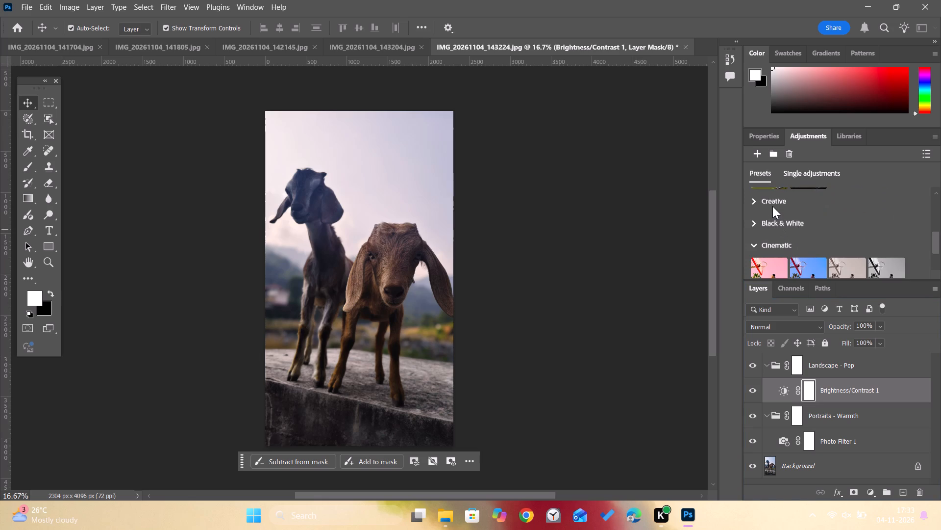
{"action": "left_click", "coordinate": [771, 201]}
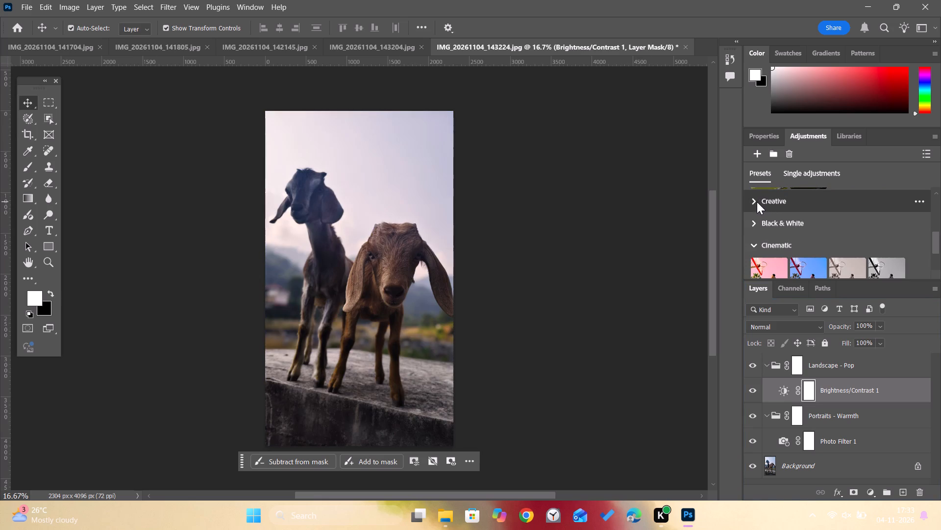
{"action": "left_click", "coordinate": [755, 202]}
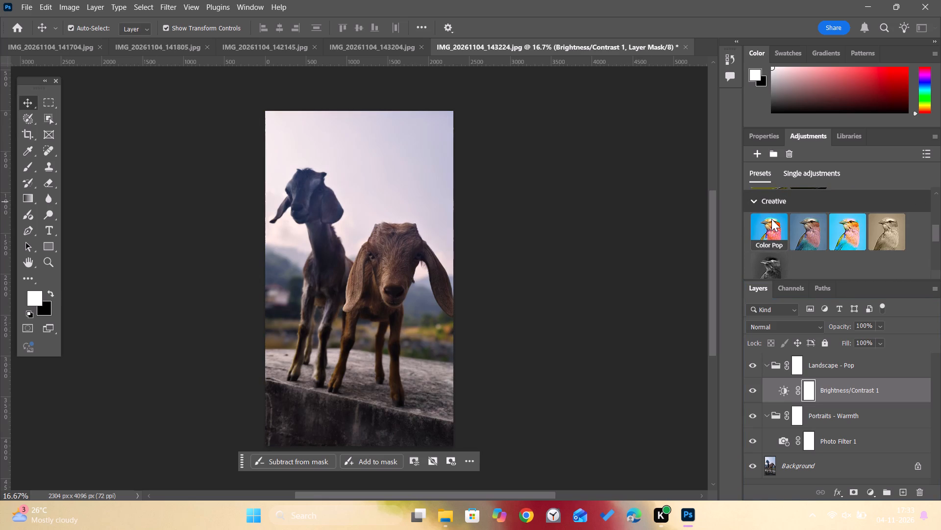
{"action": "left_click", "coordinate": [771, 219]}
Export the goats photo IMG_20261104_143224 as a PNG at 100% scale.
{"action": "left_click", "coordinate": [26, 4]}
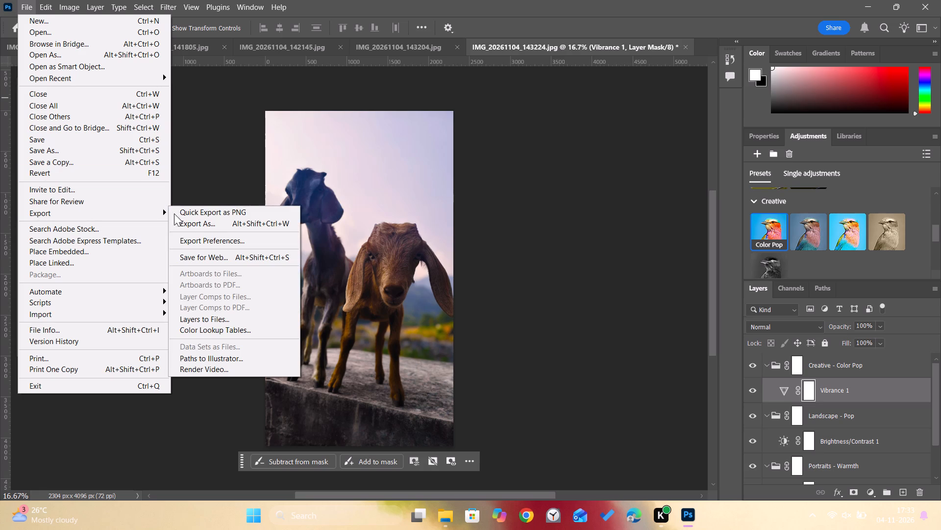
{"action": "left_click", "coordinate": [179, 220]}
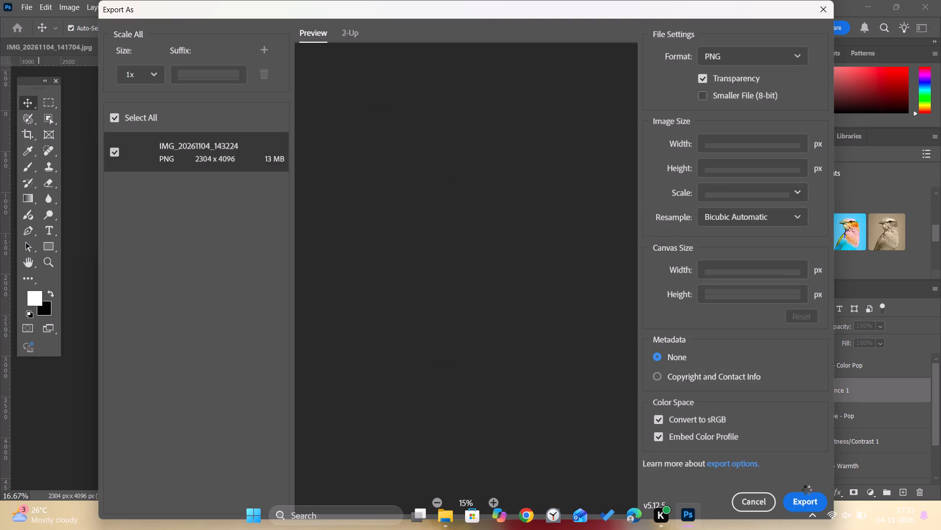
{"action": "left_click", "coordinate": [807, 494]}
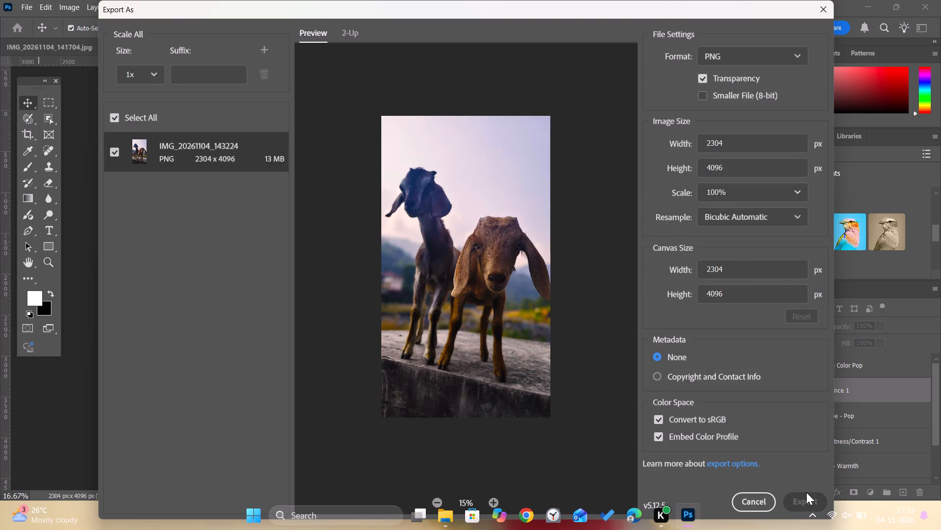
{"action": "left_click", "coordinate": [656, 441]}
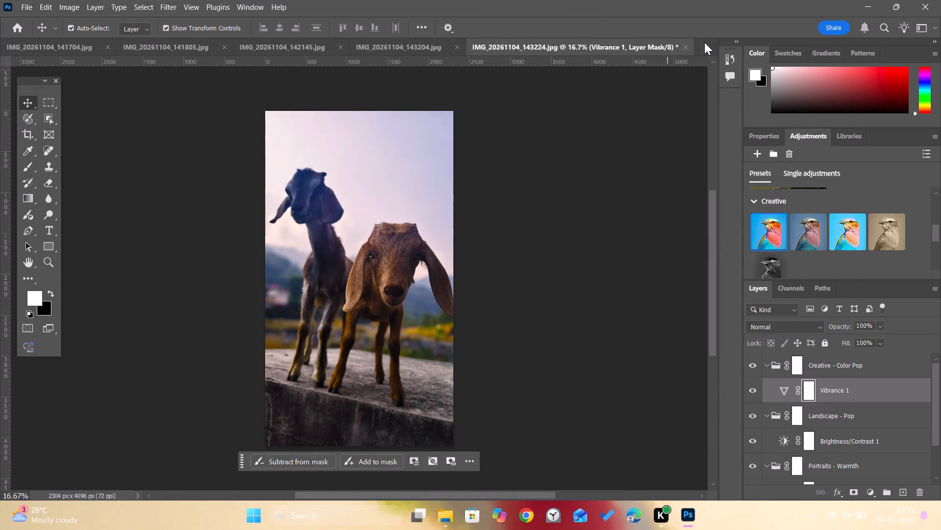
Close the goats photo IMG_20261104_143224 without saving its changes.
{"action": "left_click", "coordinate": [684, 46]}
{"action": "left_click", "coordinate": [498, 205]}
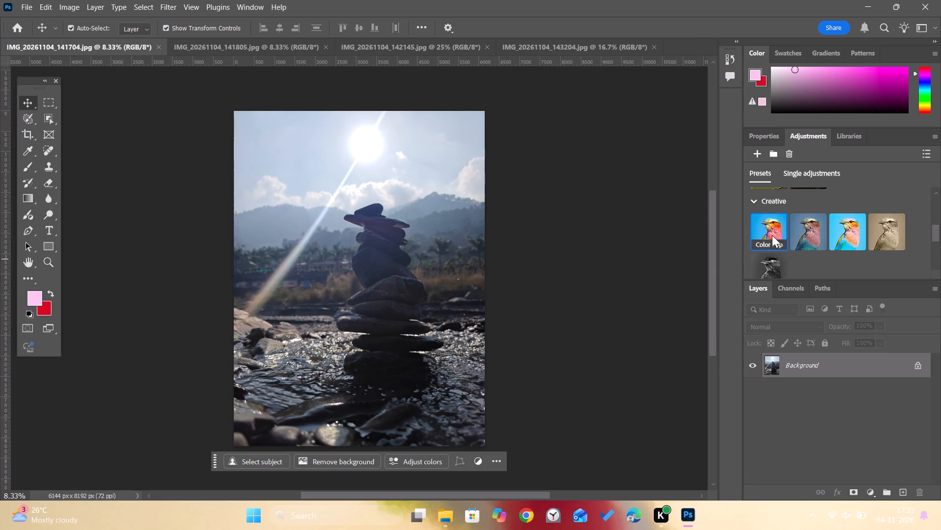
Add the Darker and Sunshine presets from the Portraits group to the stacked-stones photo IMG_20261104_141704.
{"action": "scroll", "coordinate": [787, 228], "scroll_direction": "up", "scroll_amount": 9}
{"action": "left_click", "coordinate": [755, 195]}
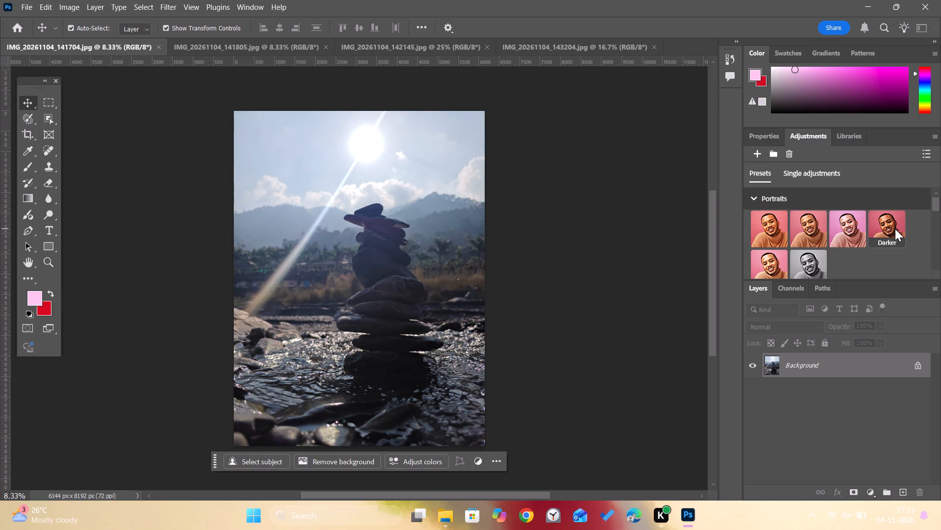
{"action": "left_click", "coordinate": [755, 194]}
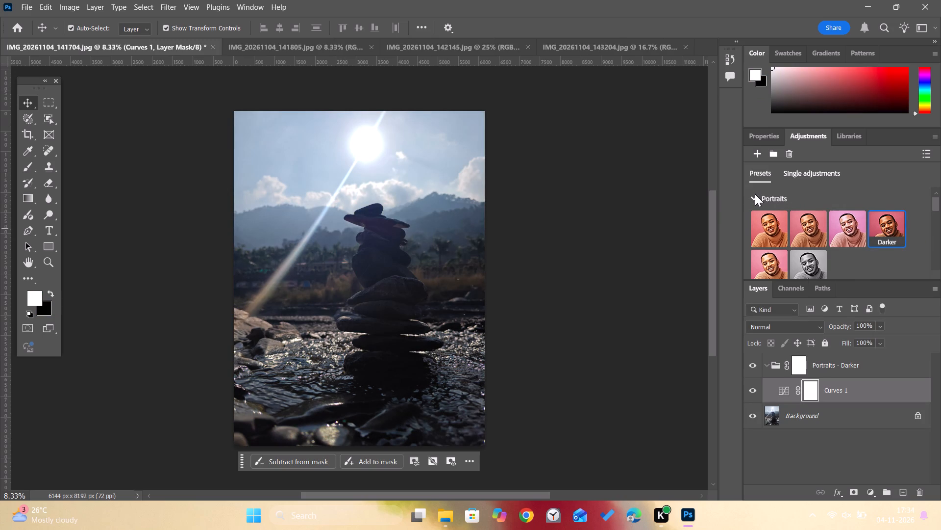
{"action": "left_click", "coordinate": [755, 199]}
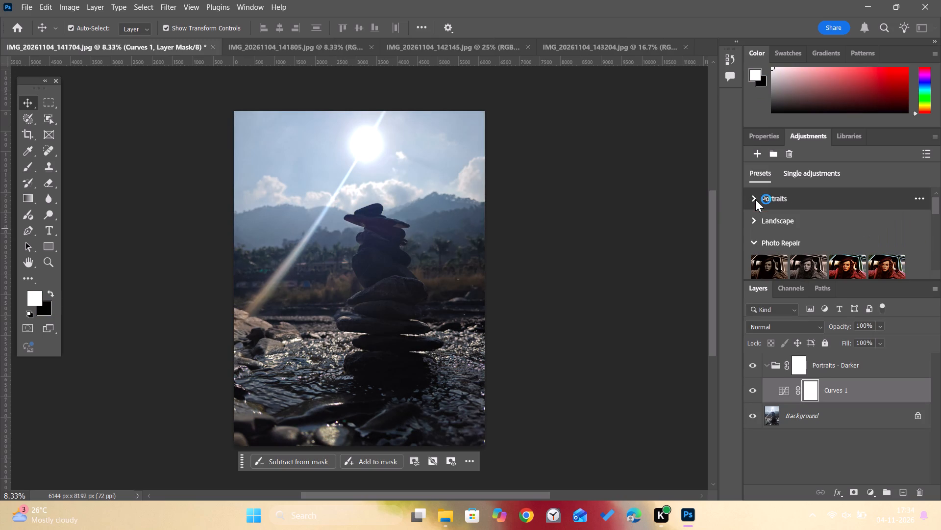
{"action": "left_click", "coordinate": [752, 221]}
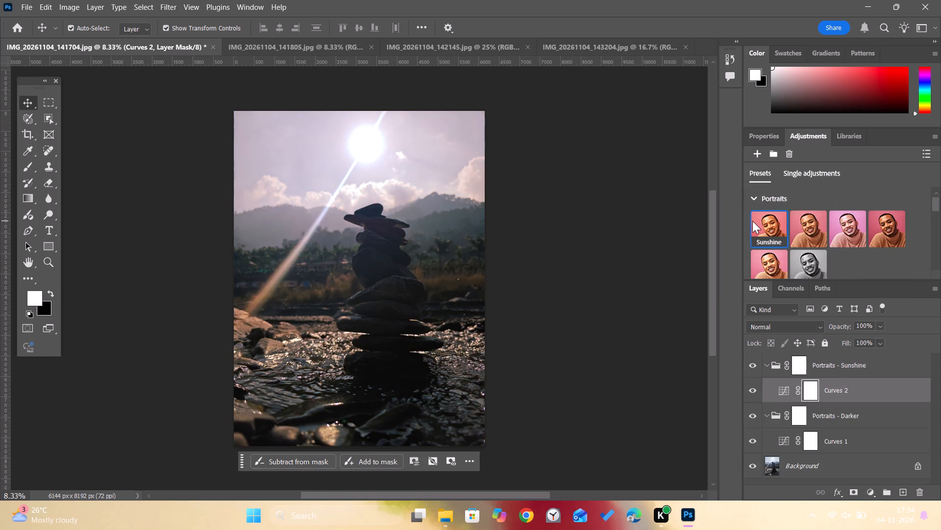
{"action": "left_click", "coordinate": [754, 200]}
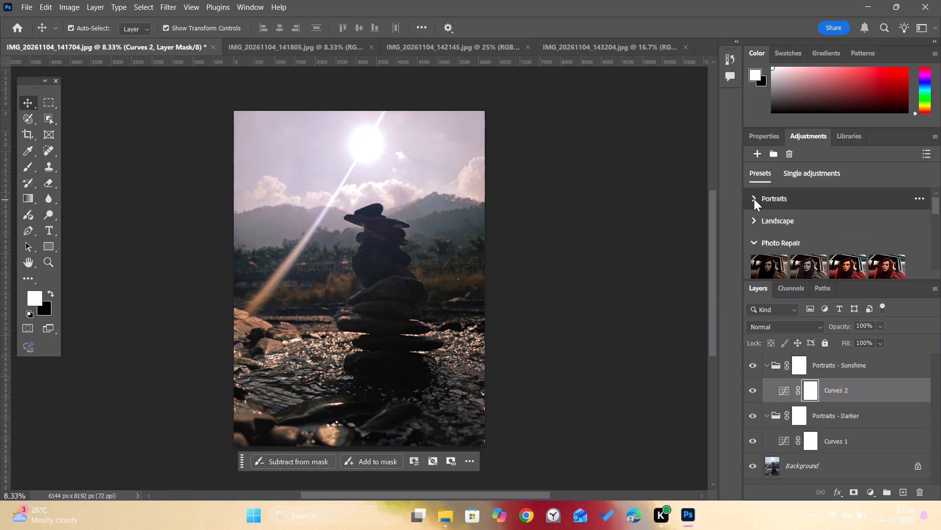
Add the Pop preset from the Landscape group and Color Pop from the Creative group to the stacked-stones photo IMG_20261104_141704.
{"action": "left_click", "coordinate": [755, 219]}
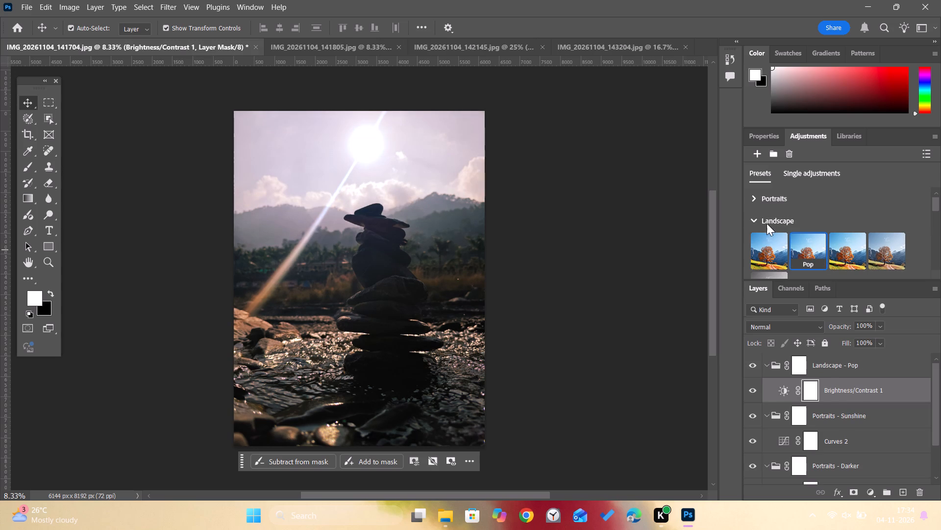
{"action": "left_click", "coordinate": [752, 218]}
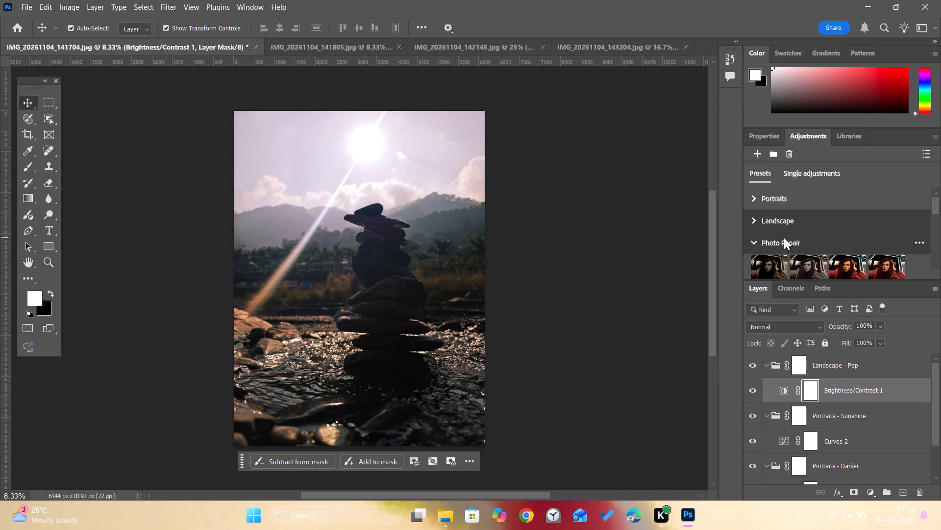
{"action": "left_click", "coordinate": [760, 219]}
{"action": "scroll", "coordinate": [781, 239], "scroll_direction": "down", "scroll_amount": 2}
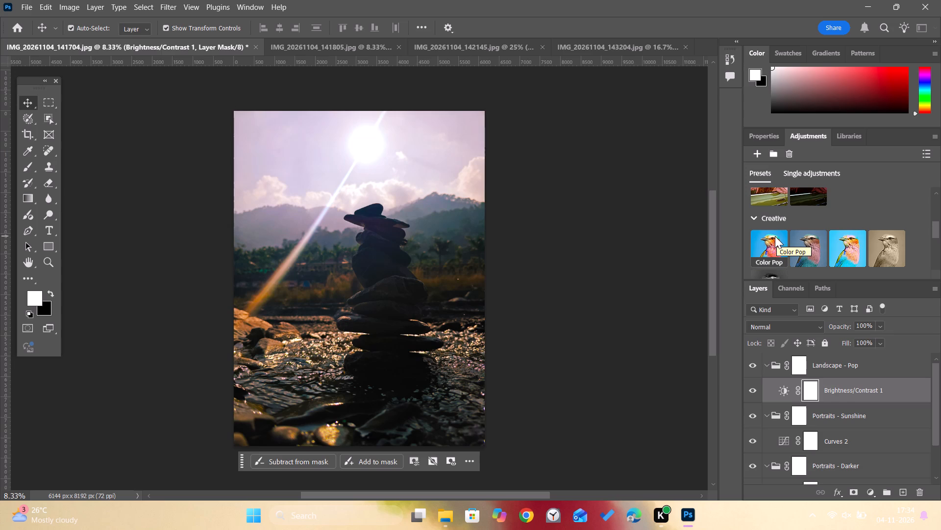
{"action": "left_click", "coordinate": [775, 236]}
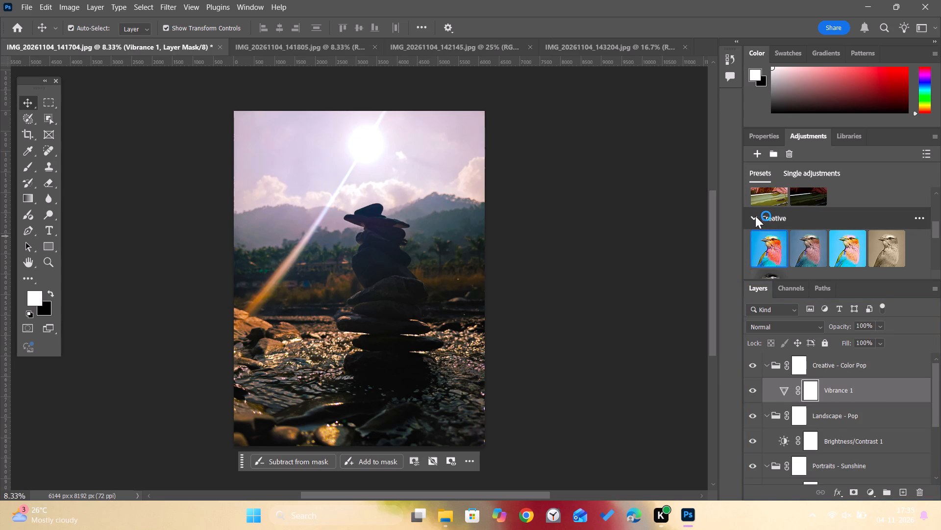
Export the stacked-stones photo IMG_20261104_141704 as a PNG at 100% scale into the edit folder.
{"action": "left_click", "coordinate": [21, 5]}
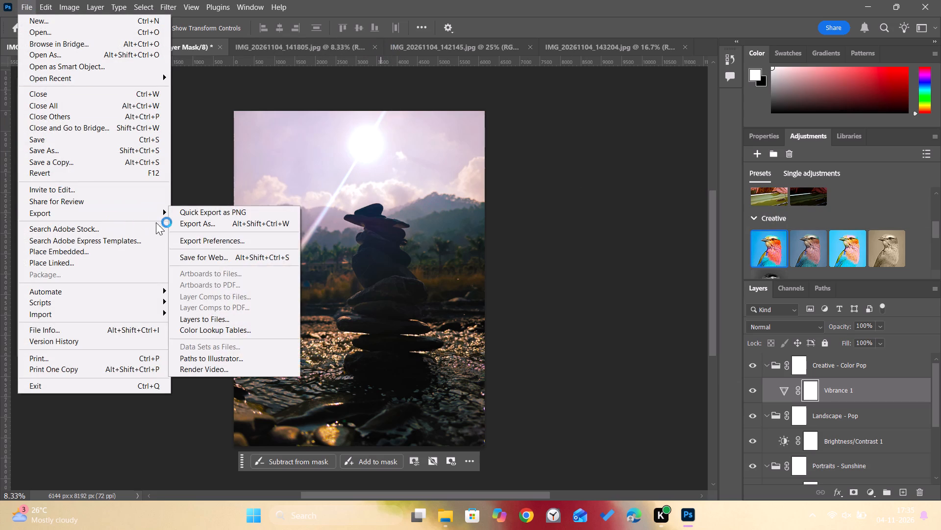
{"action": "left_click", "coordinate": [189, 224]}
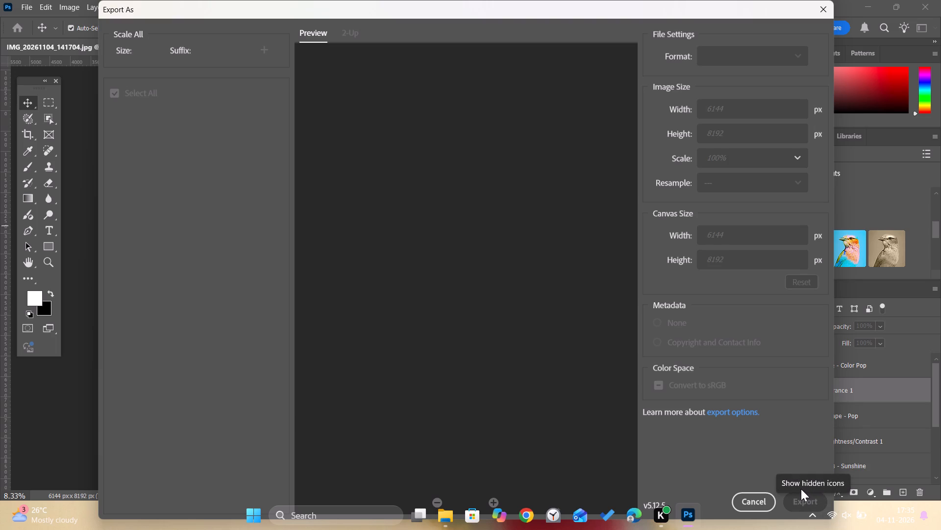
{"action": "left_click", "coordinate": [770, 466]}
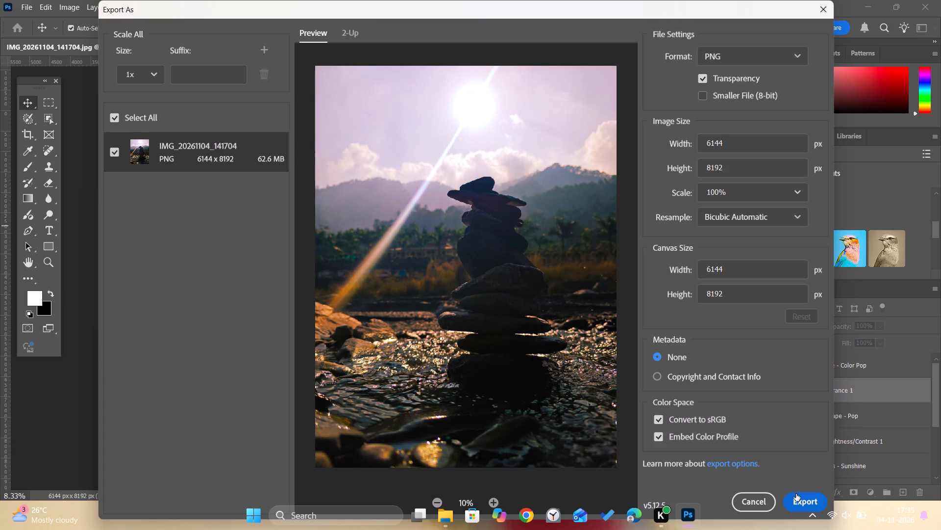
{"action": "left_click", "coordinate": [796, 497]}
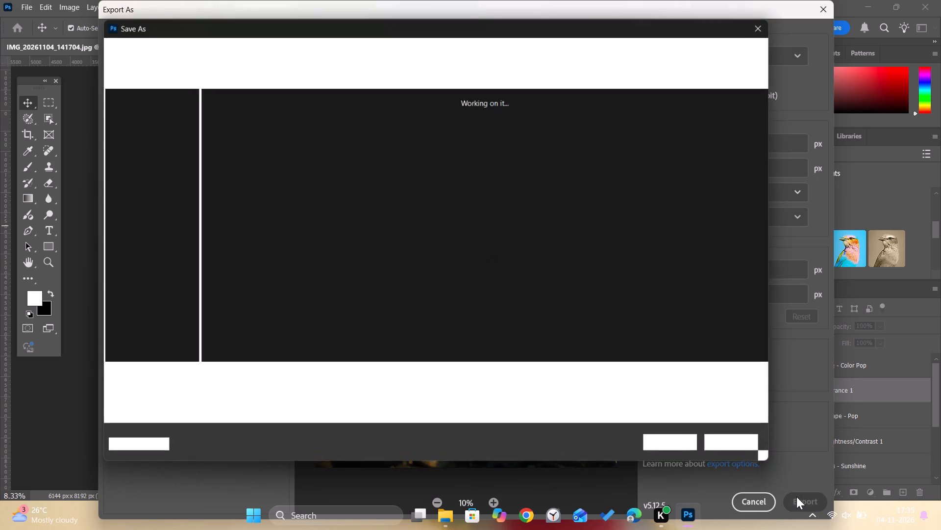
{"action": "left_click", "coordinate": [684, 444]}
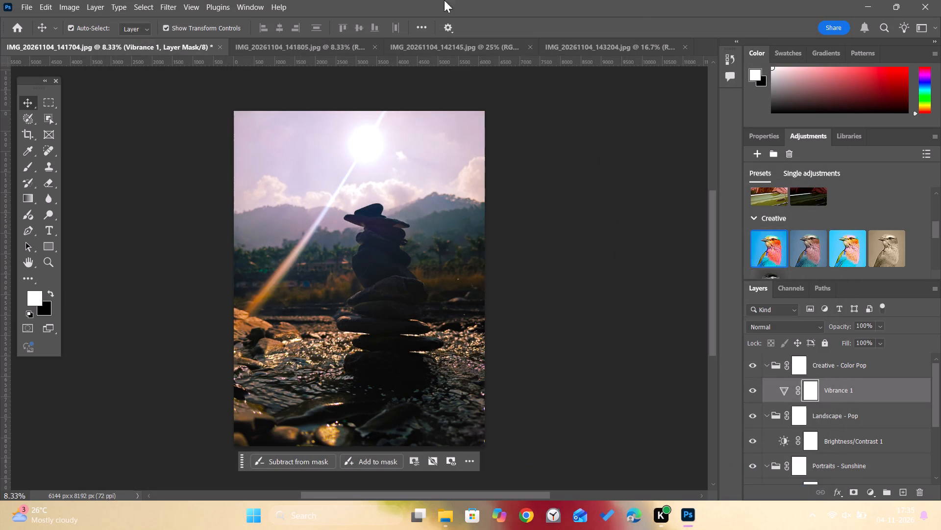
Close the stacked-stones photo IMG_20261104_141704 without saving its changes.
{"action": "left_click", "coordinate": [221, 48]}
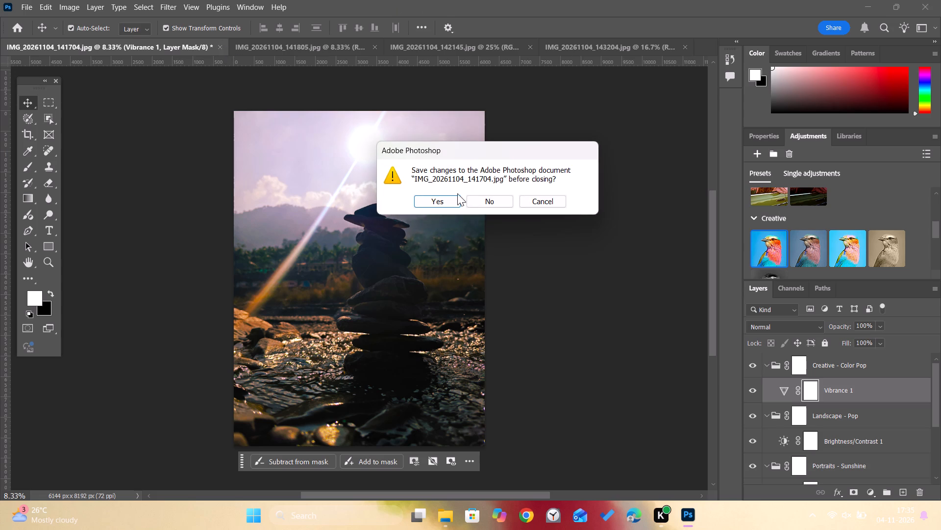
{"action": "left_click", "coordinate": [482, 199]}
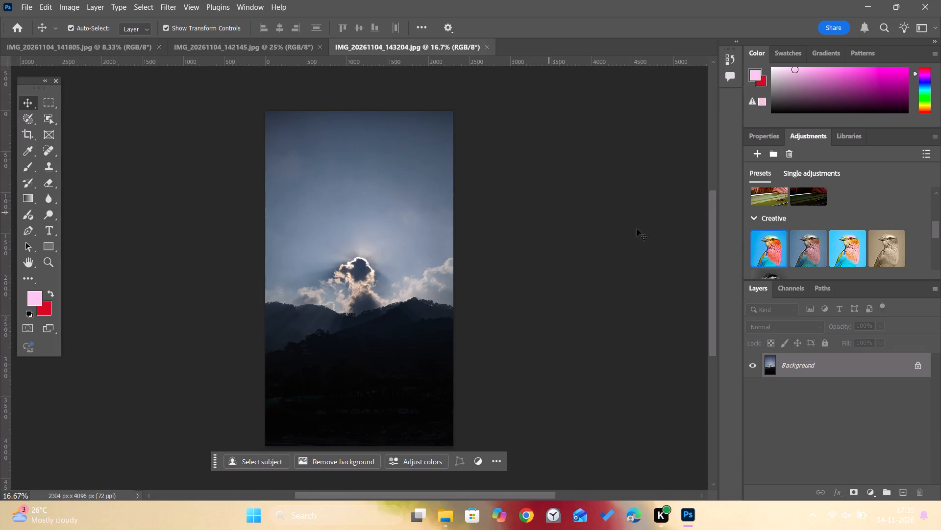
Add the Darker preset from the Portraits group and Pop from the Landscape group to the cloud-covered sun photo IMG_20261104_143204.
{"action": "scroll", "coordinate": [803, 218], "scroll_direction": "up", "scroll_amount": 3}
{"action": "scroll", "coordinate": [838, 251], "scroll_direction": "down", "scroll_amount": 1}
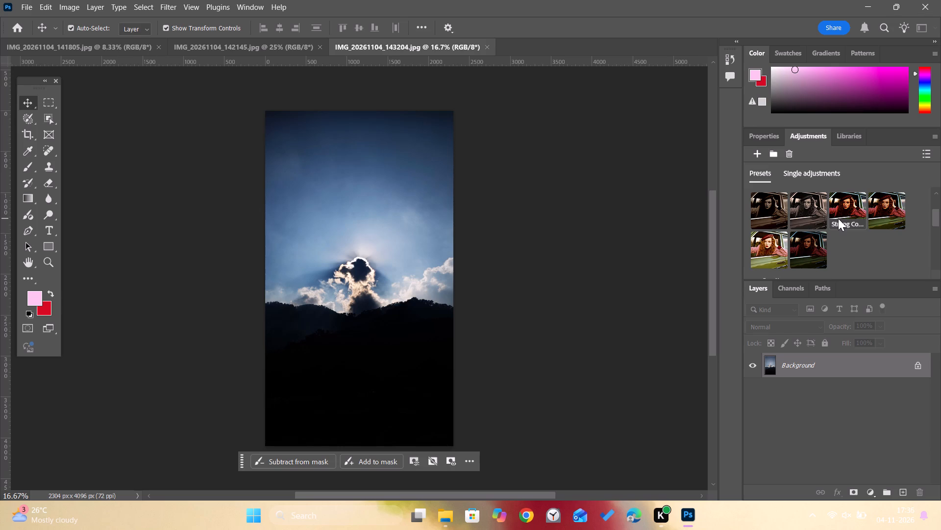
{"action": "scroll", "coordinate": [838, 218], "scroll_direction": "up", "scroll_amount": 3}
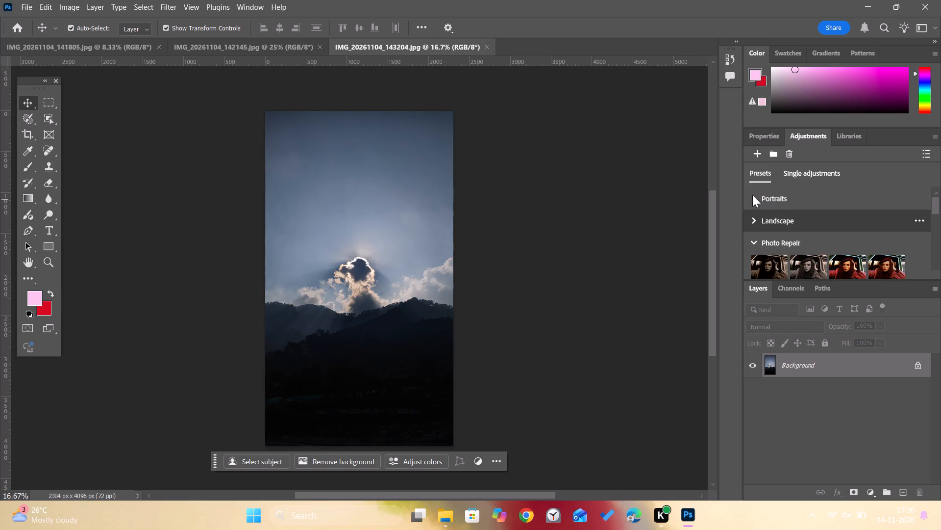
{"action": "left_click", "coordinate": [752, 195]}
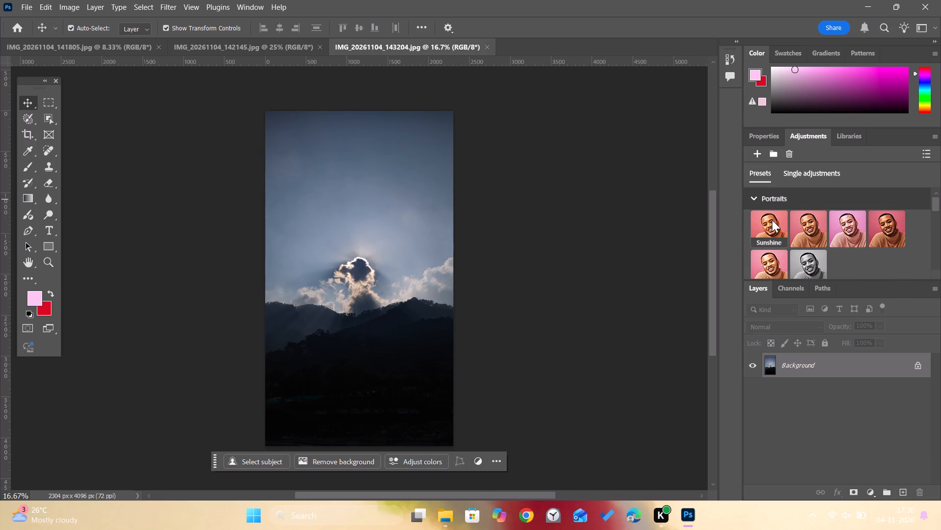
{"action": "left_click", "coordinate": [888, 229]}
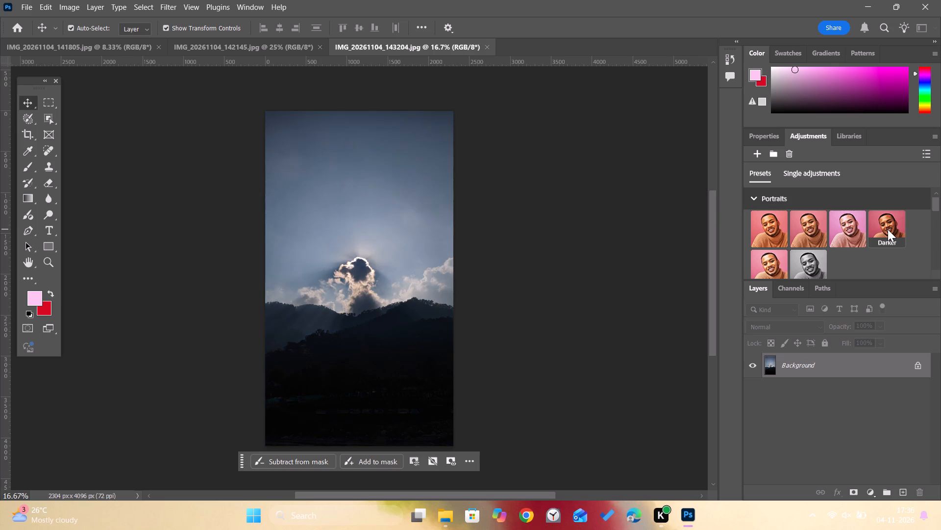
{"action": "left_click", "coordinate": [752, 194]}
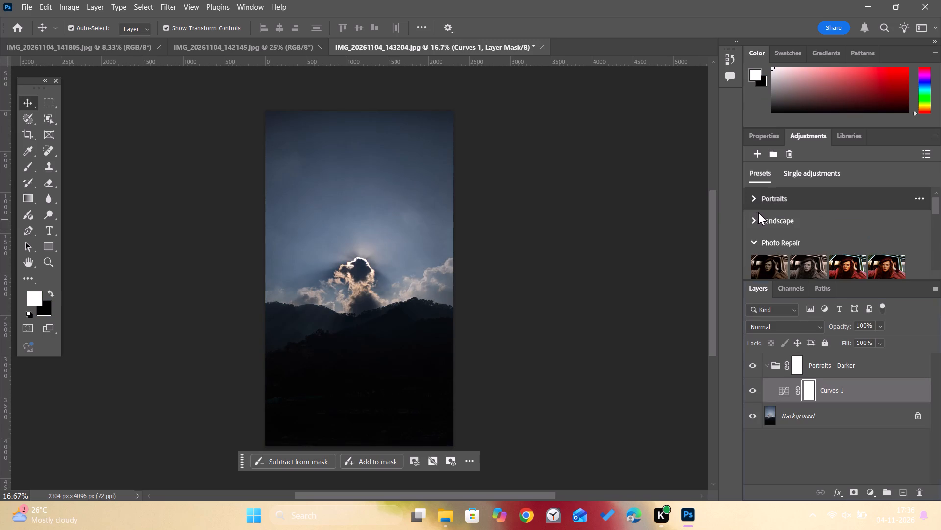
{"action": "left_click", "coordinate": [755, 218]}
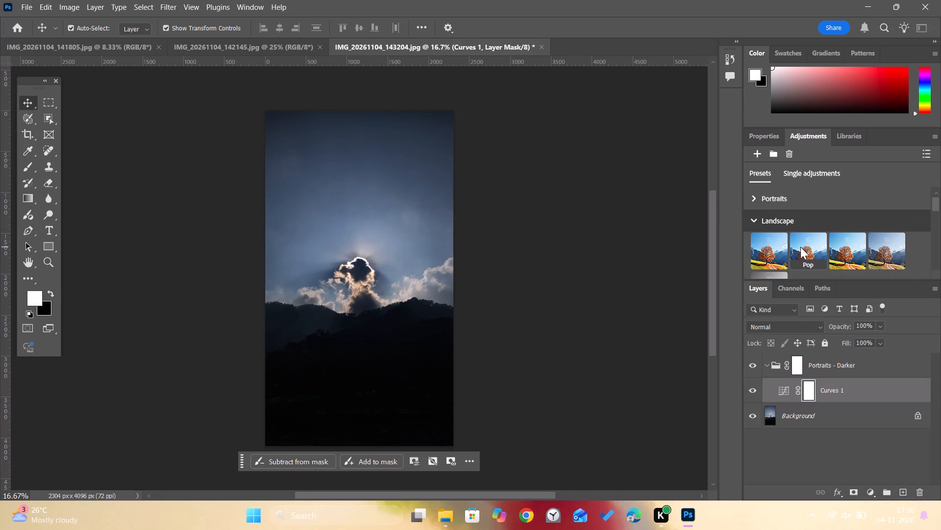
{"action": "left_click", "coordinate": [800, 247]}
{"action": "left_click", "coordinate": [754, 218]}
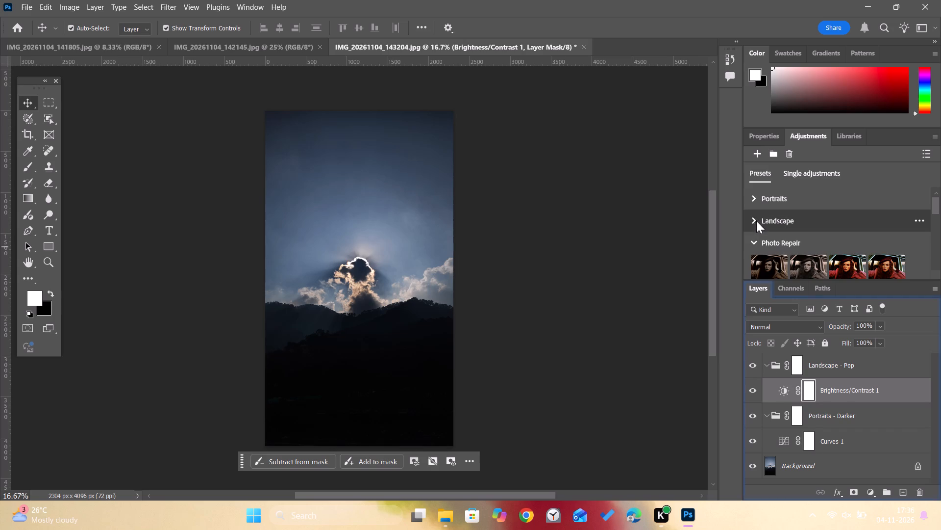
Add the Color Pop preset from the Creative group to the cloud-covered sun photo IMG_20261104_143204.
{"action": "scroll", "coordinate": [788, 238], "scroll_direction": "down", "scroll_amount": 2}
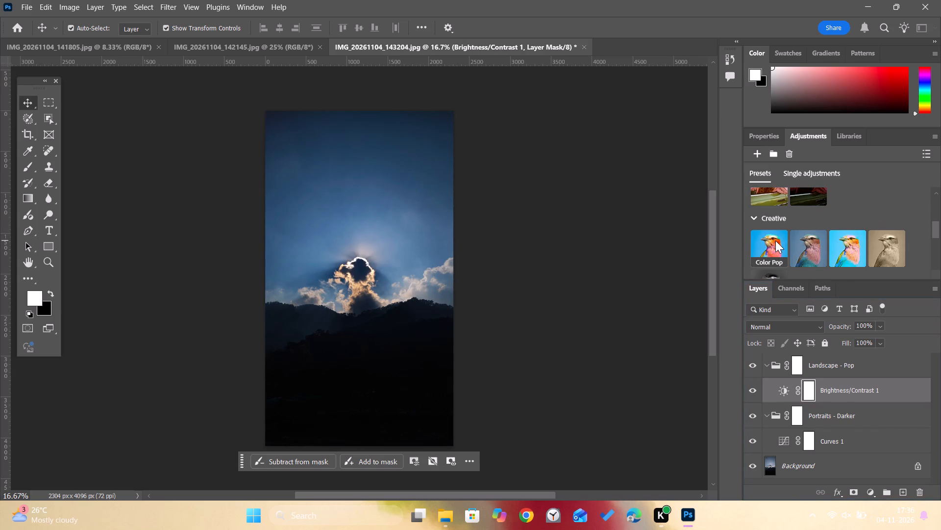
{"action": "left_click", "coordinate": [775, 240]}
{"action": "scroll", "coordinate": [775, 240], "scroll_direction": "down", "scroll_amount": 1}
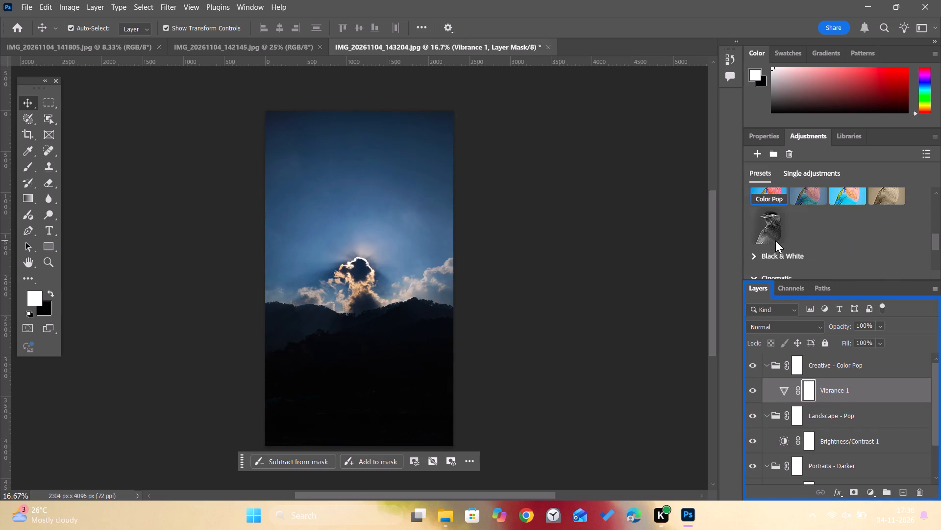
{"action": "scroll", "coordinate": [775, 240], "scroll_direction": "down", "scroll_amount": 7}
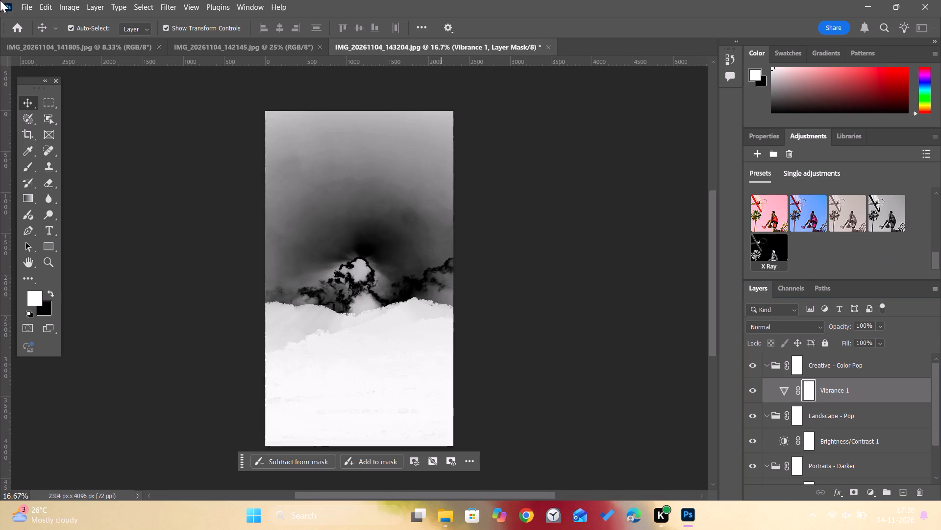
Export the cloud-covered sun photo IMG_20261104_143204 as a PNG at 100% scale into the edit folder.
{"action": "left_click", "coordinate": [27, 9]}
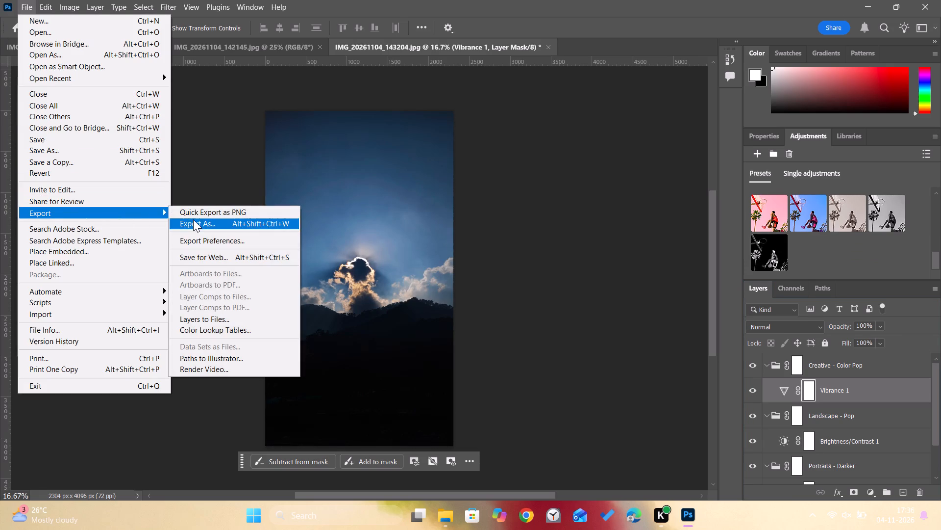
{"action": "left_click", "coordinate": [193, 219]}
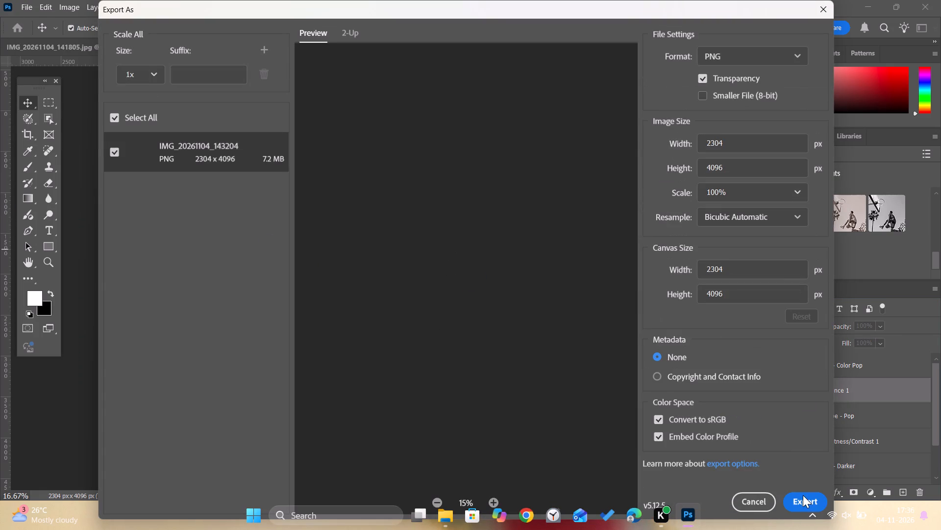
{"action": "left_click", "coordinate": [803, 495]}
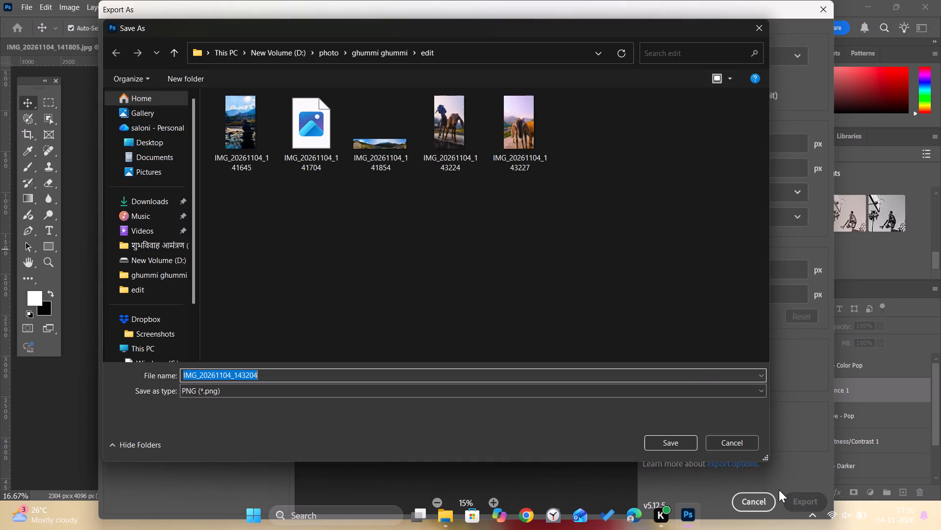
{"action": "left_click", "coordinate": [673, 439]}
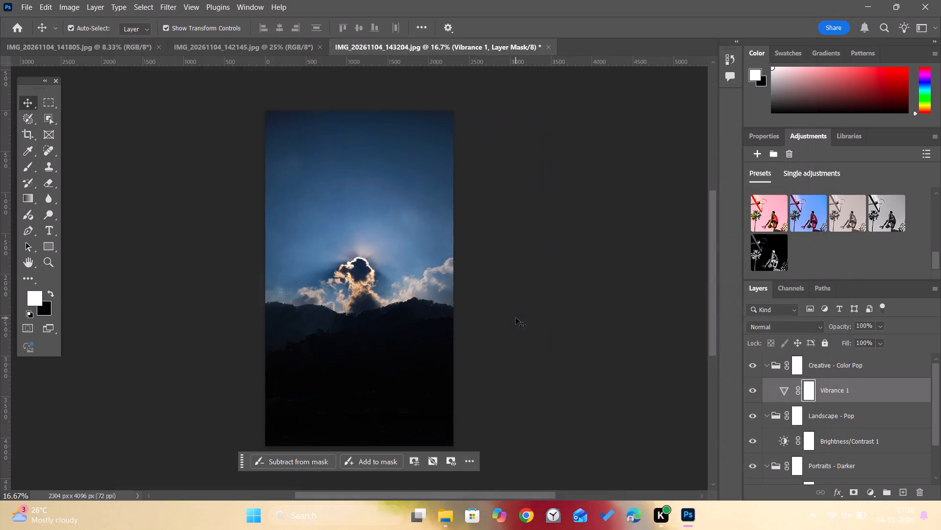
Close the cloud-covered sun photo IMG_20261104_143204 without saving its changes.
{"action": "left_click", "coordinate": [548, 47]}
{"action": "left_click", "coordinate": [502, 204]}
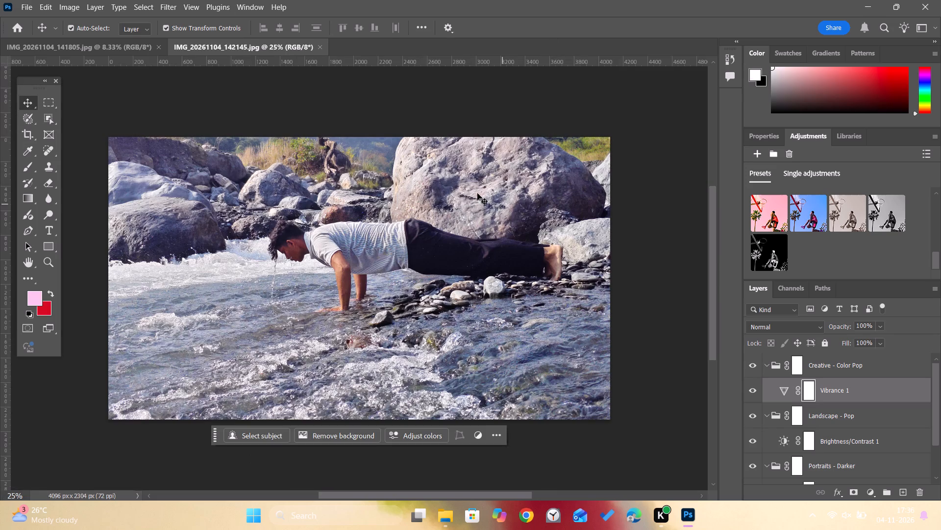
Add the Soft Contrast preset from Photo Repair and Sunshine from Portraits to the riverside stacked-stones photo IMG_20261104_141805.
{"action": "left_click", "coordinate": [128, 42]}
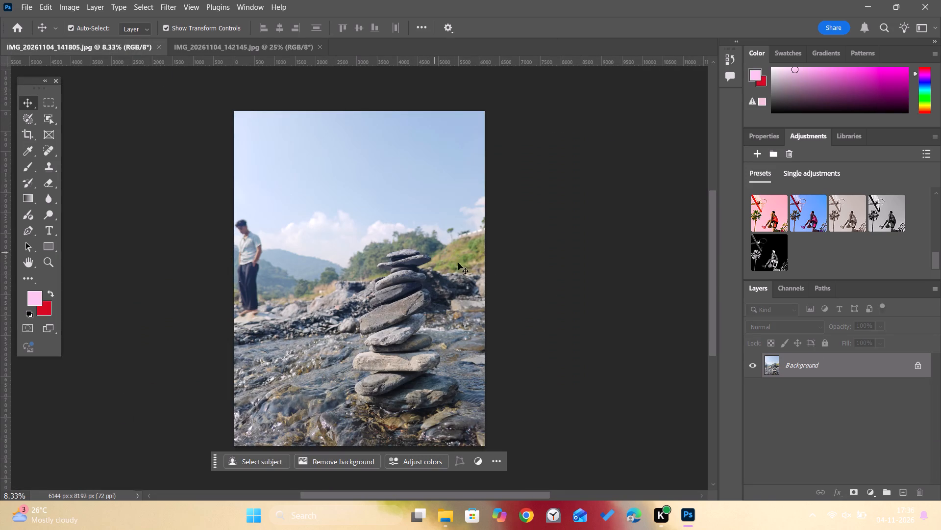
{"action": "scroll", "coordinate": [778, 239], "scroll_direction": "up", "scroll_amount": 9}
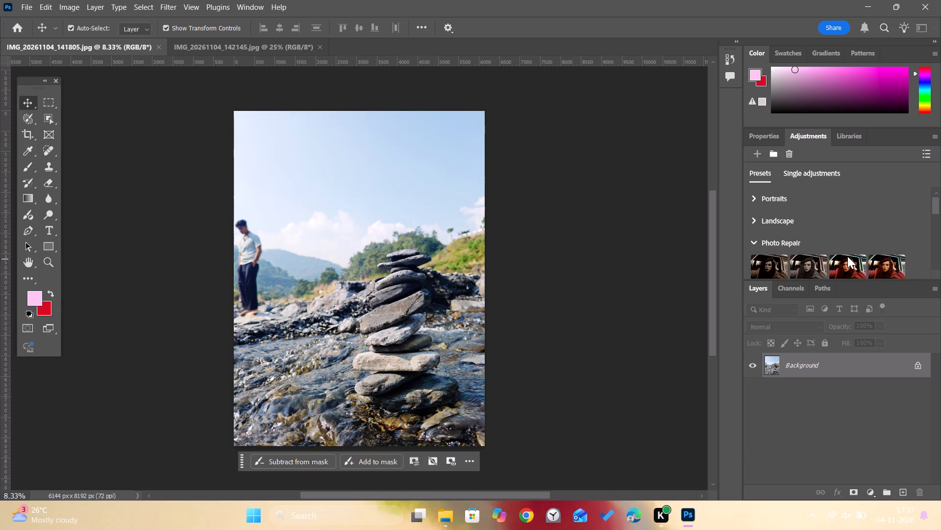
{"action": "left_click", "coordinate": [883, 262]}
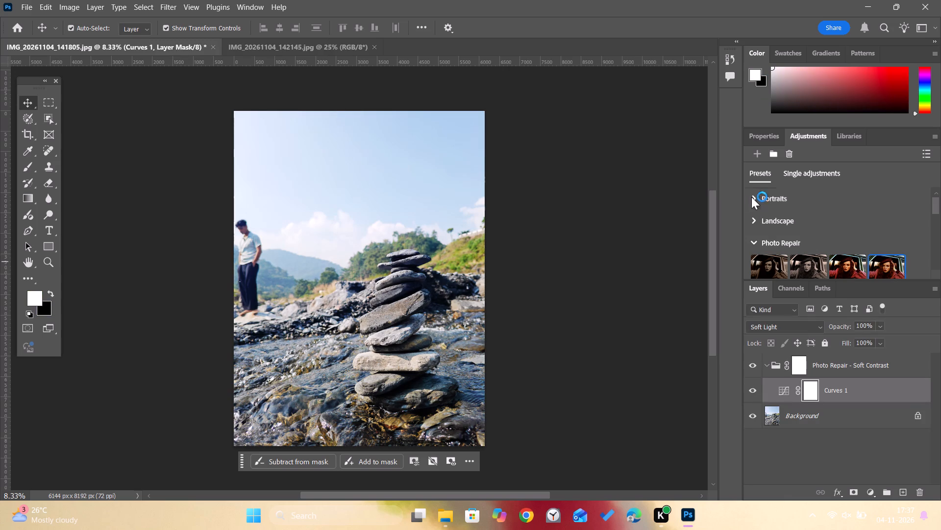
{"action": "left_click", "coordinate": [759, 198]}
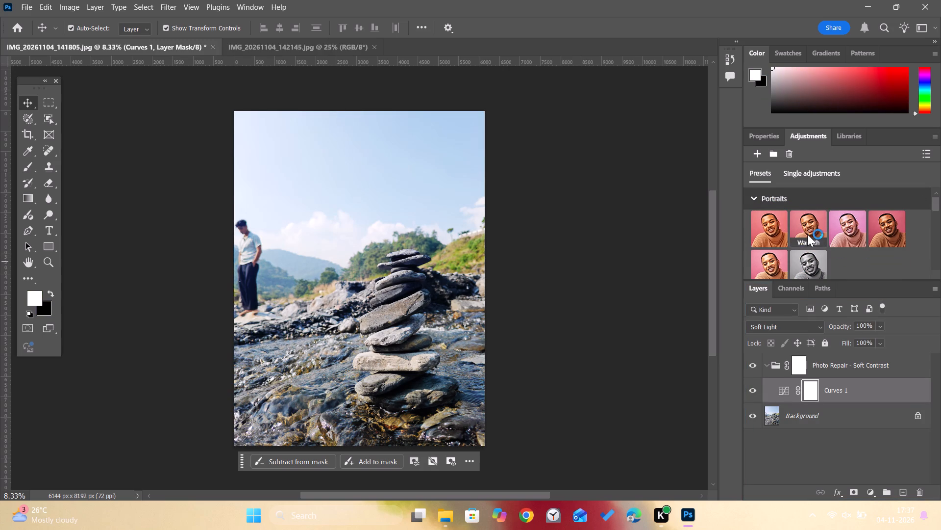
{"action": "left_click", "coordinate": [773, 232]}
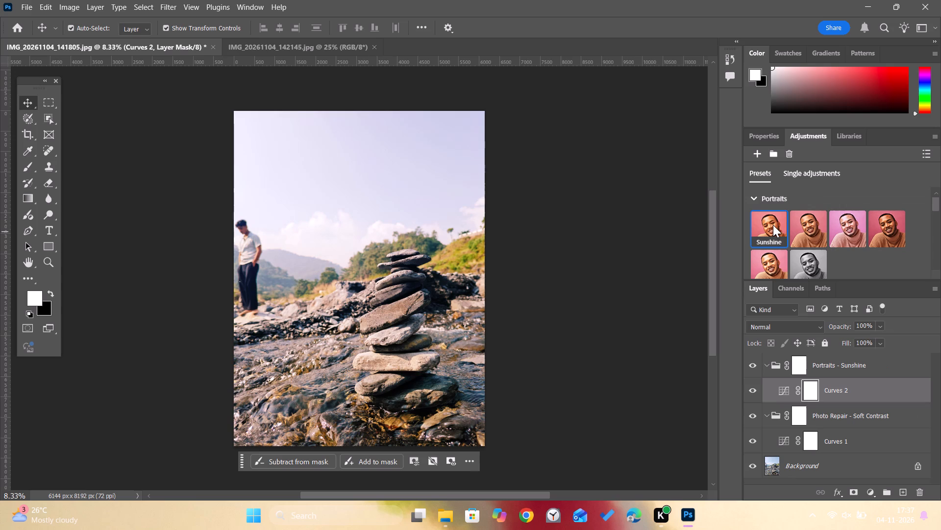
{"action": "left_click", "coordinate": [756, 195]}
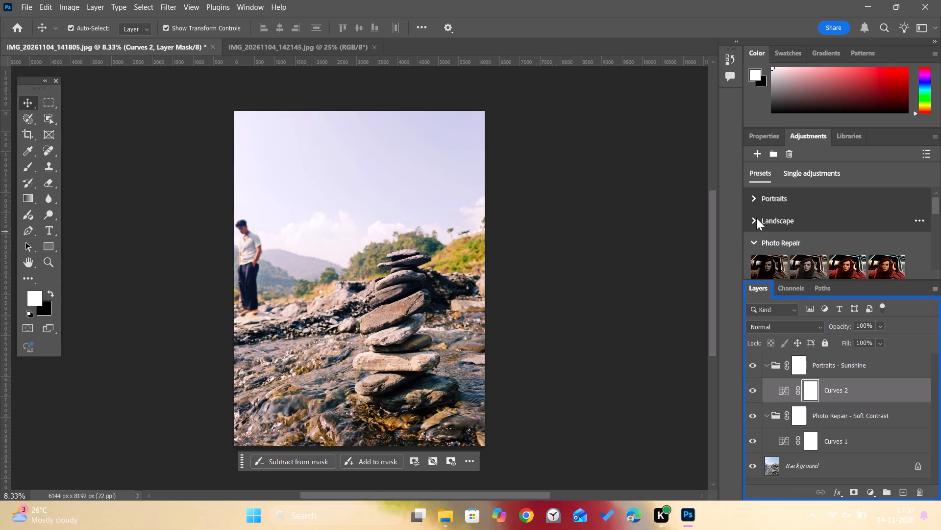
Add the Pop preset from the Landscape group and Color Pop from the Creative group to the riverside stacked-stones photo IMG_20261104_141805.
{"action": "left_click", "coordinate": [754, 216]}
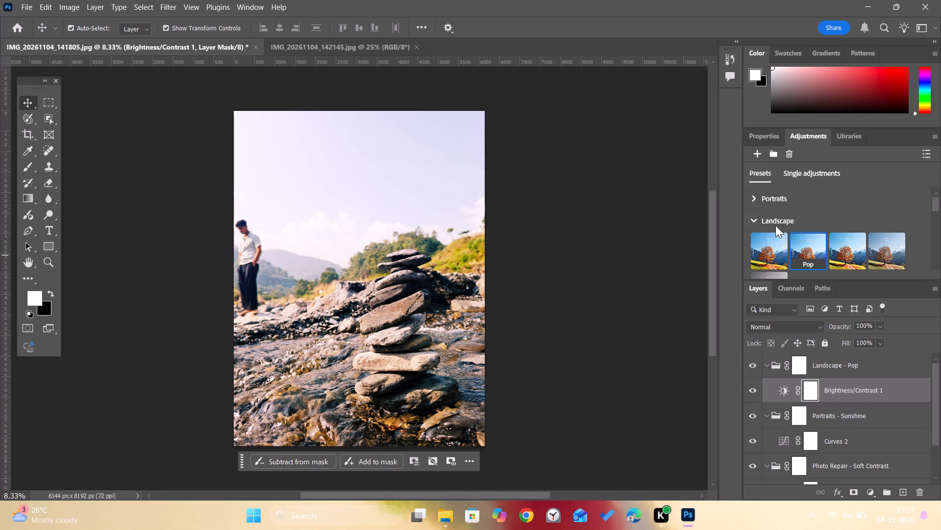
{"action": "left_click", "coordinate": [755, 218]}
{"action": "scroll", "coordinate": [804, 238], "scroll_direction": "down", "scroll_amount": 2}
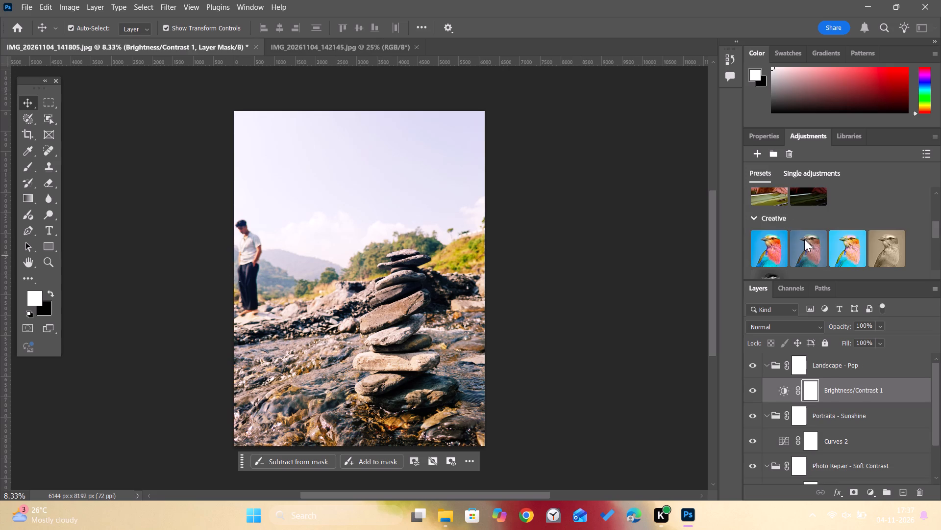
{"action": "scroll", "coordinate": [805, 239], "scroll_direction": "down", "scroll_amount": 2}
{"action": "scroll", "coordinate": [776, 226], "scroll_direction": "up", "scroll_amount": 1}
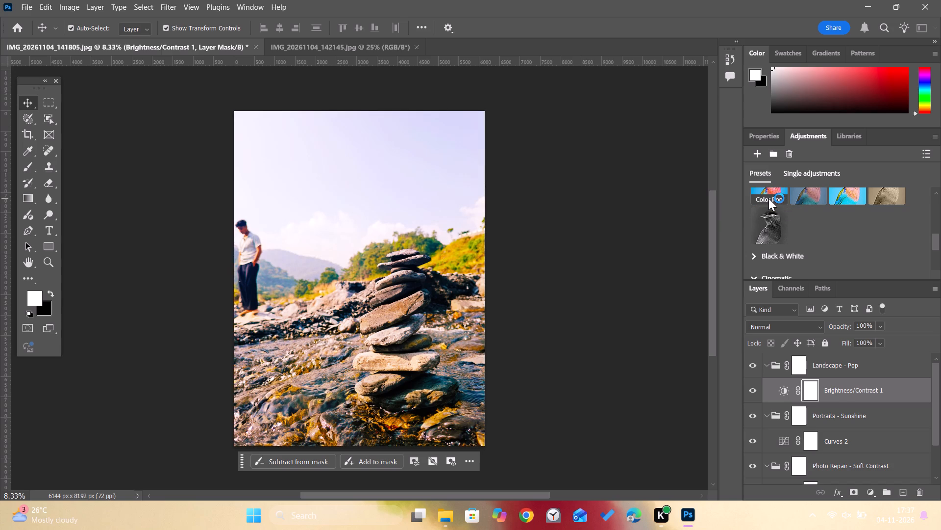
{"action": "scroll", "coordinate": [826, 399], "scroll_direction": "down", "scroll_amount": 3}
{"action": "scroll", "coordinate": [826, 400], "scroll_direction": "up", "scroll_amount": 9}
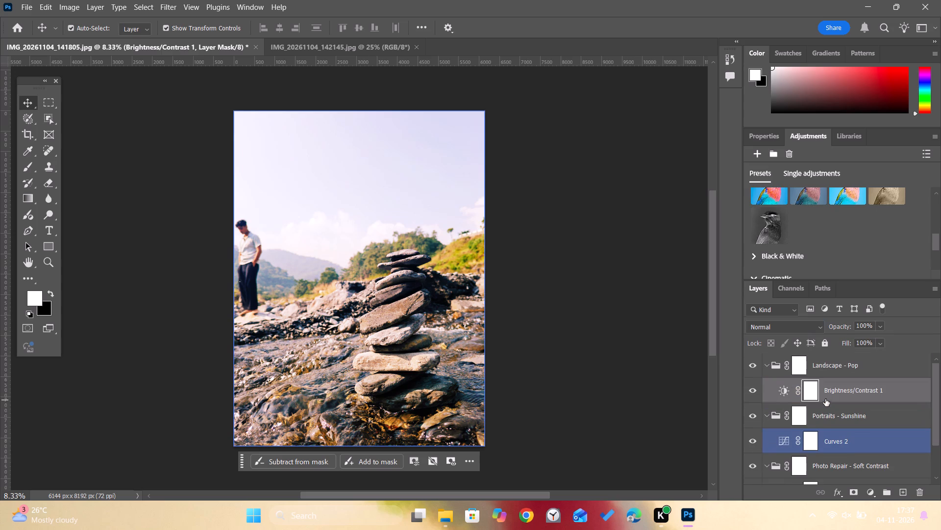
{"action": "scroll", "coordinate": [822, 415], "scroll_direction": "down", "scroll_amount": 2}
{"action": "scroll", "coordinate": [822, 415], "scroll_direction": "up", "scroll_amount": 5}
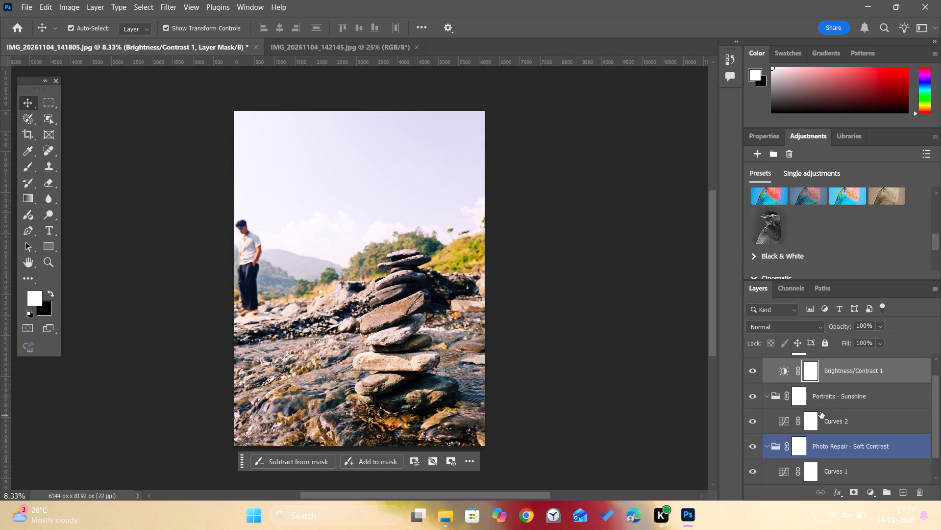
{"action": "left_click", "coordinate": [763, 197]}
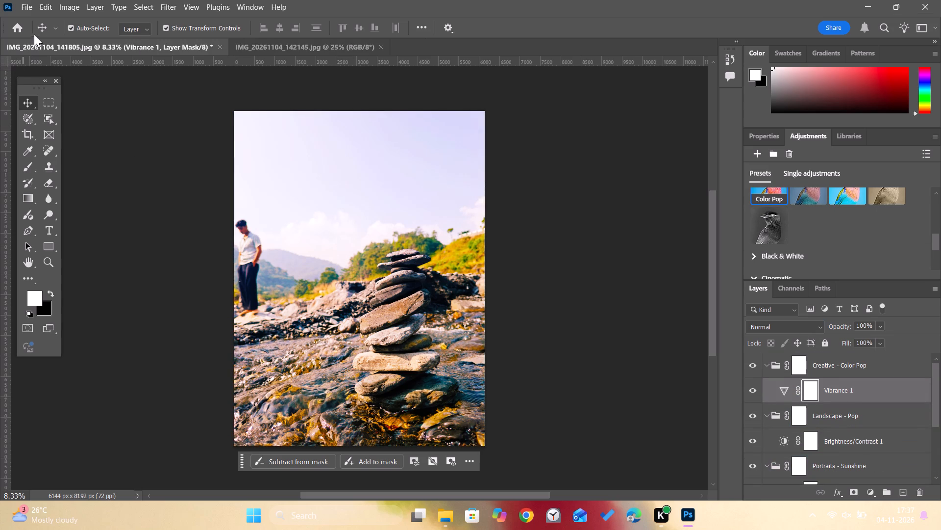
Export the riverside stacked-stones photo IMG_20261104_141805 as a PNG at 100% scale into the edit folder.
{"action": "left_click", "coordinate": [28, 4]}
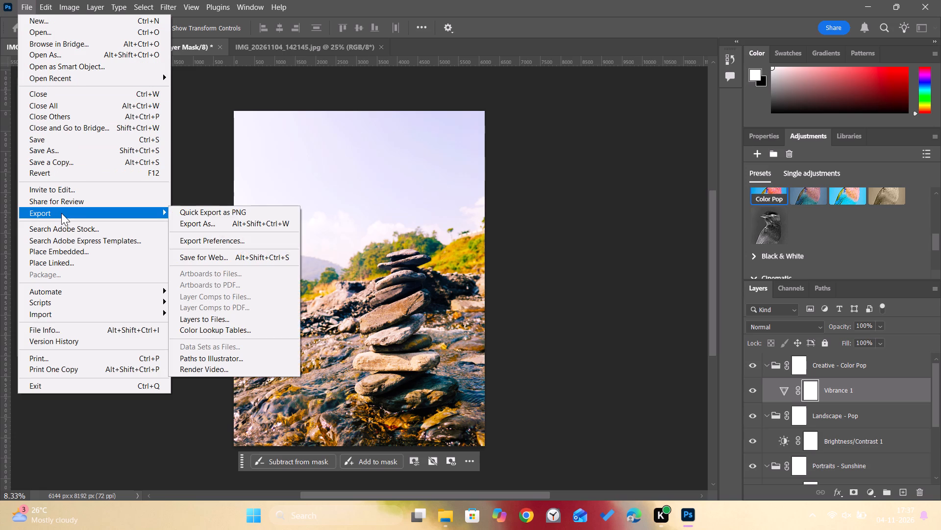
{"action": "left_click", "coordinate": [61, 213]}
{"action": "left_click", "coordinate": [222, 227]}
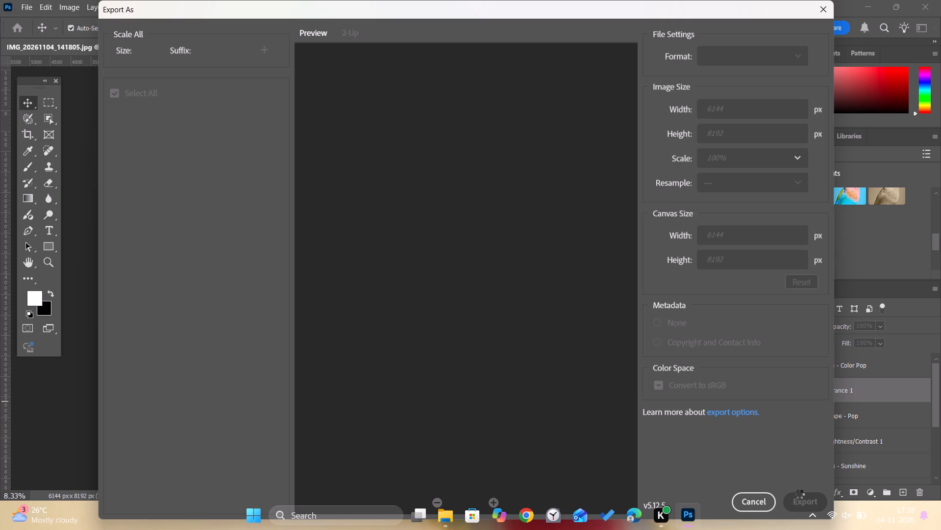
{"action": "left_click", "coordinate": [799, 494]}
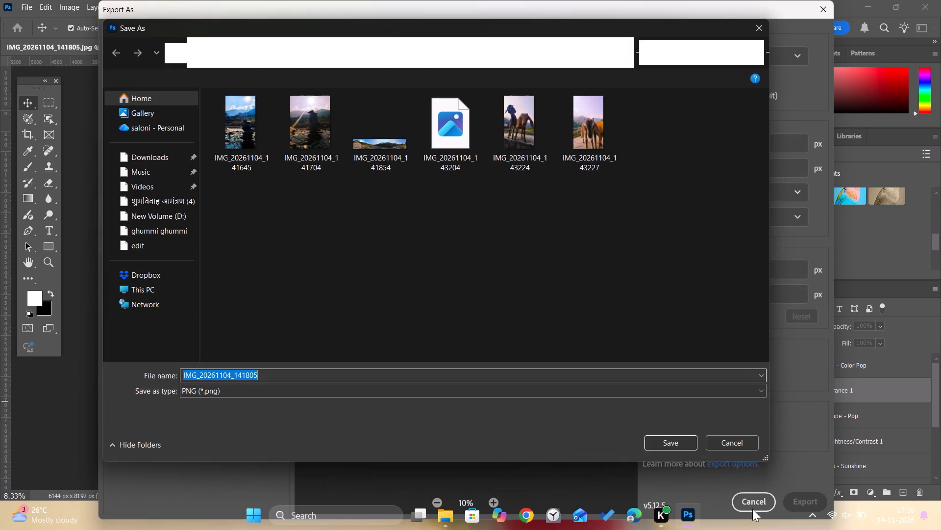
{"action": "left_click", "coordinate": [549, 425]}
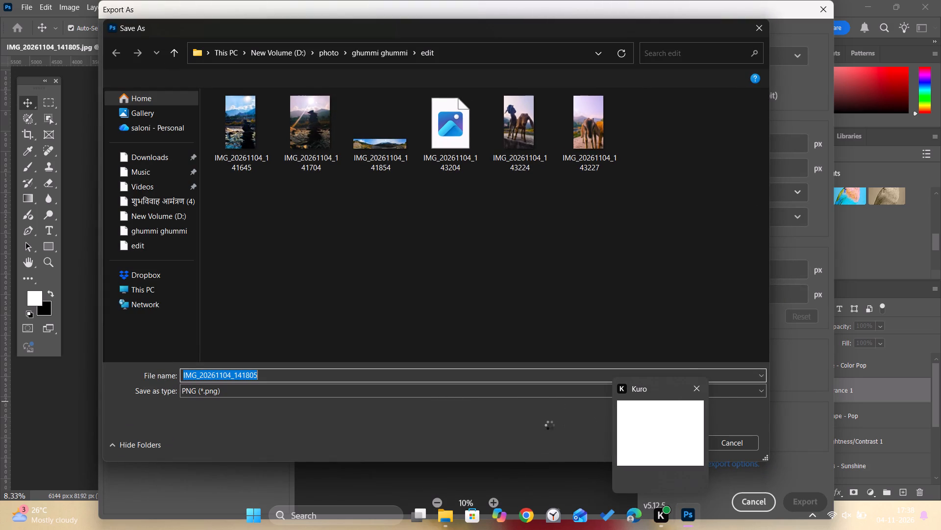
{"action": "left_click", "coordinate": [654, 444]}
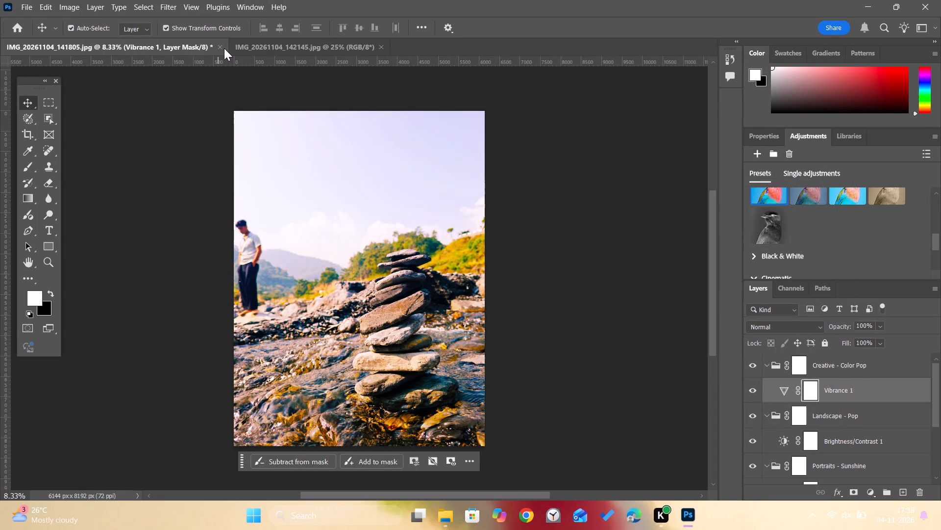
Close the stacked-stones photo IMG_20261104_141805 without saving its changes.
{"action": "left_click", "coordinate": [219, 46]}
{"action": "left_click", "coordinate": [499, 202]}
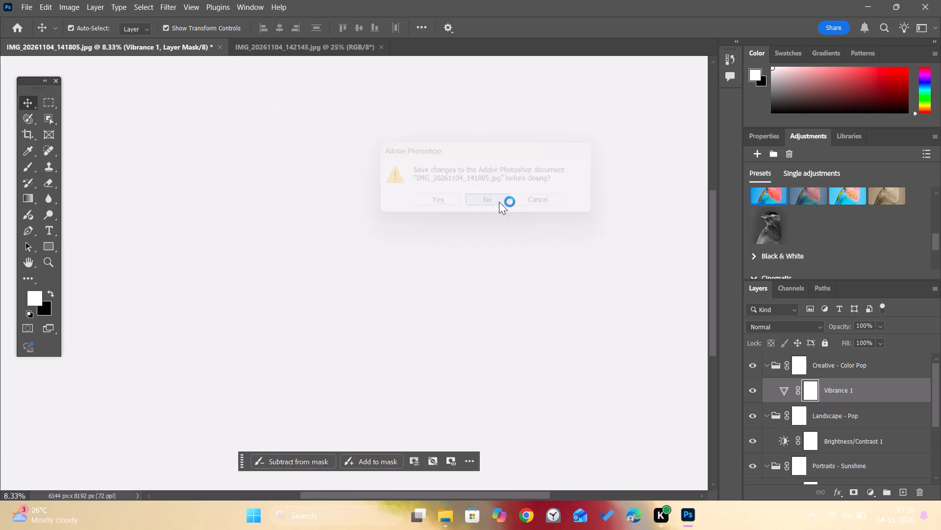
Add the Soft Contrast preset from Photo Repair and Warmth from Portraits to the river push-up photo IMG_20261104_142145.
{"action": "scroll", "coordinate": [785, 202], "scroll_direction": "up", "scroll_amount": 2}
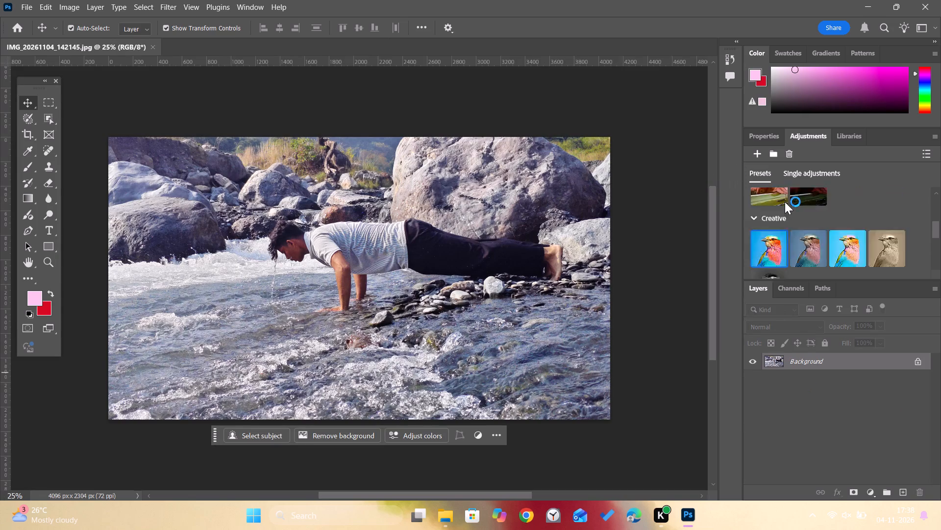
{"action": "scroll", "coordinate": [785, 202], "scroll_direction": "up", "scroll_amount": 2}
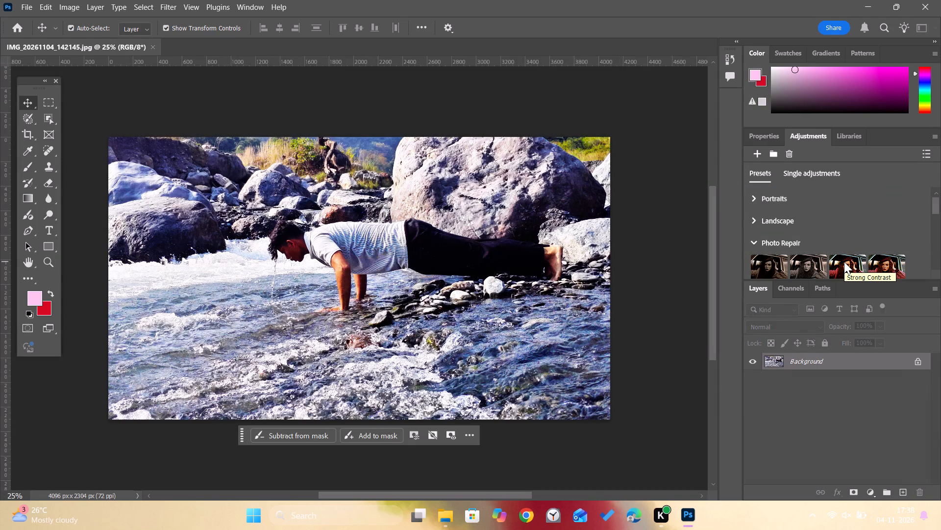
{"action": "left_click", "coordinate": [877, 263]}
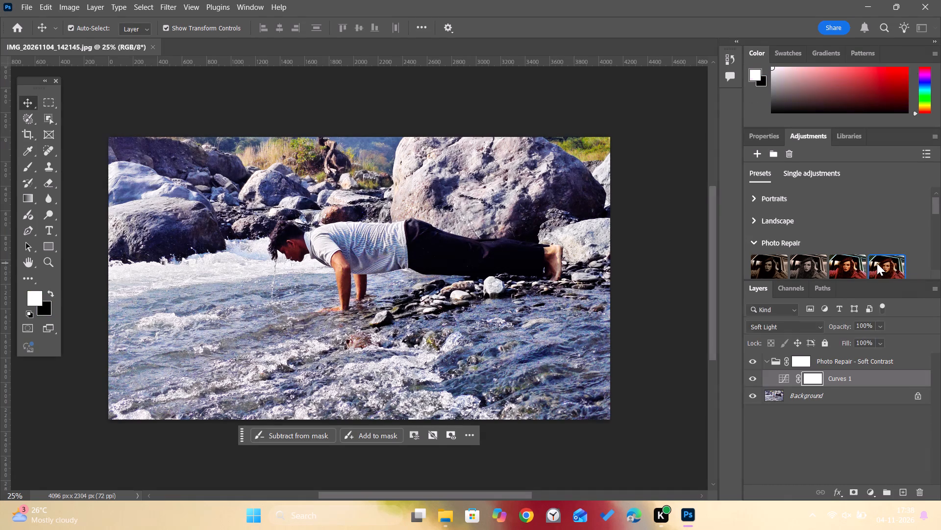
{"action": "left_click", "coordinate": [751, 195]}
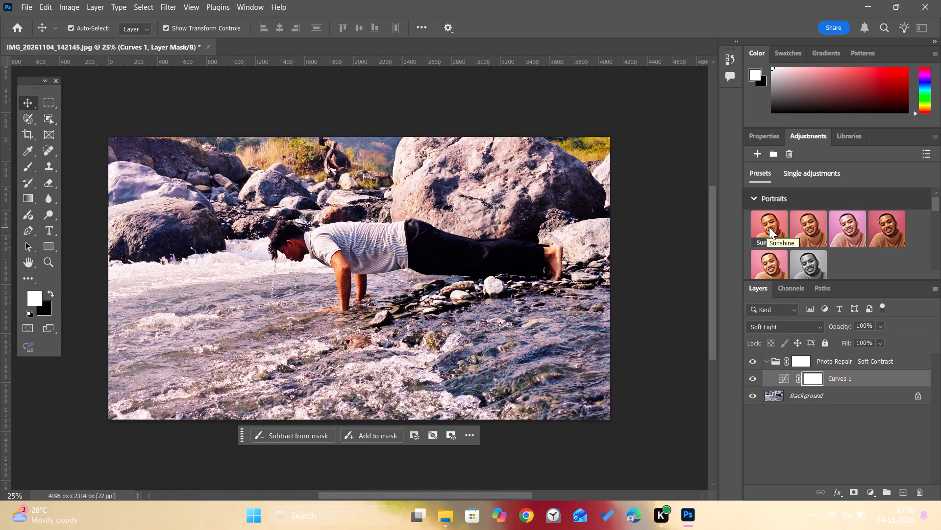
{"action": "left_click", "coordinate": [804, 228]}
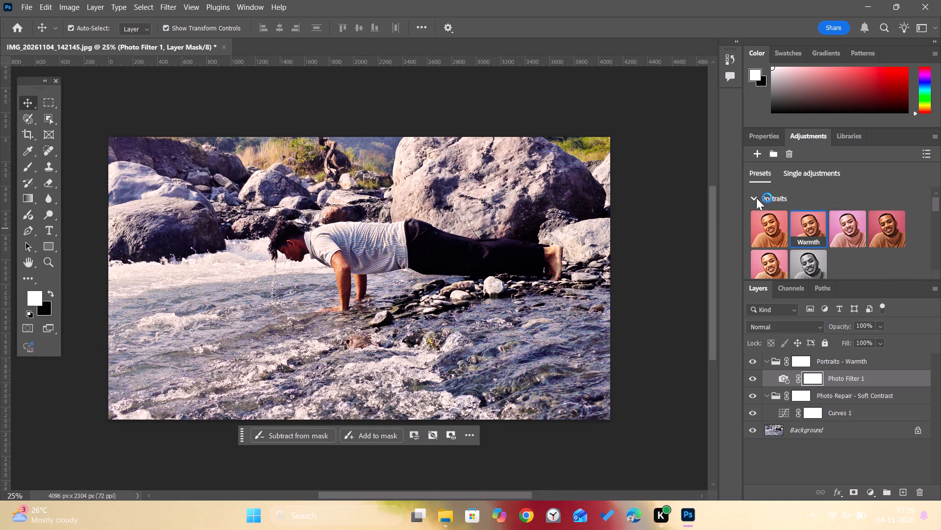
{"action": "left_click", "coordinate": [755, 197]}
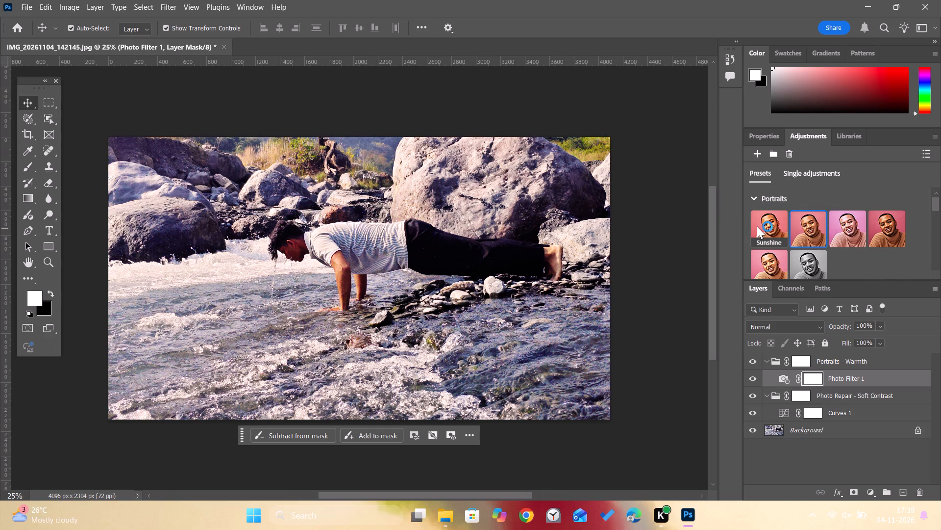
Add the Pop preset from the Landscape group and Color Pop from the Creative group to the river push-up photo IMG_20261104_142145.
{"action": "left_click", "coordinate": [754, 222]}
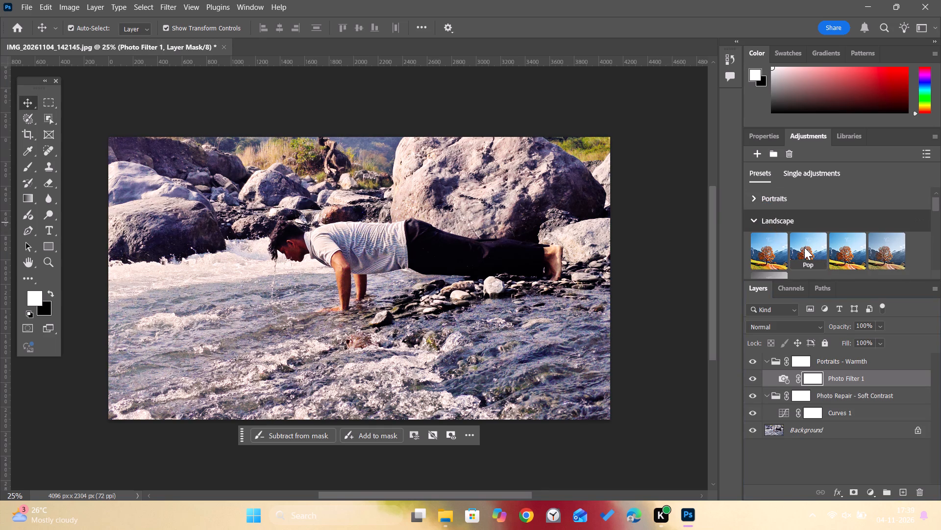
{"action": "left_click", "coordinate": [804, 247]}
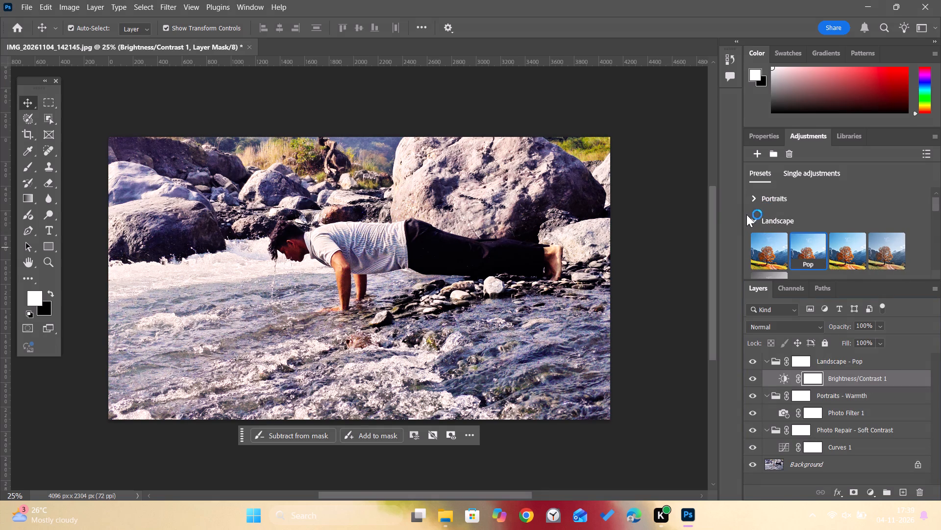
{"action": "left_click", "coordinate": [754, 220]}
{"action": "scroll", "coordinate": [791, 243], "scroll_direction": "down", "scroll_amount": 1}
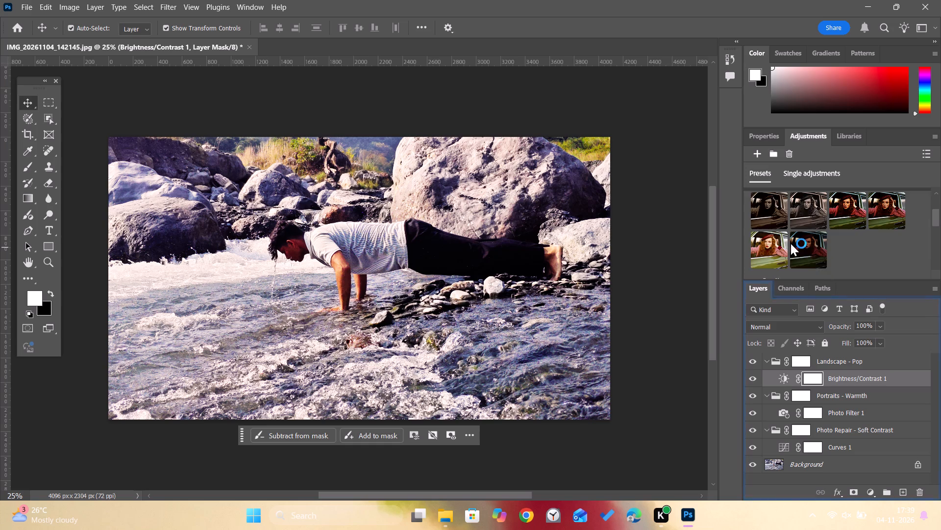
{"action": "scroll", "coordinate": [791, 243], "scroll_direction": "down", "scroll_amount": 1}
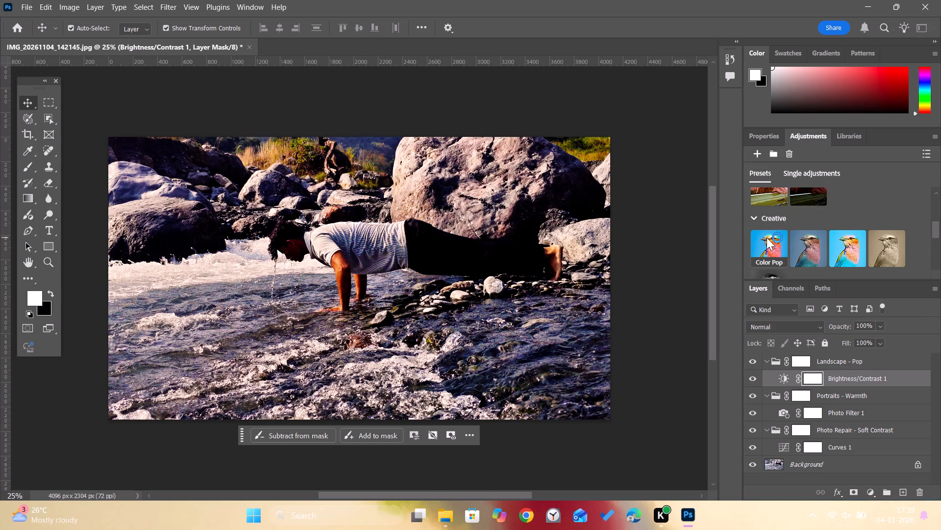
{"action": "left_click", "coordinate": [767, 238]}
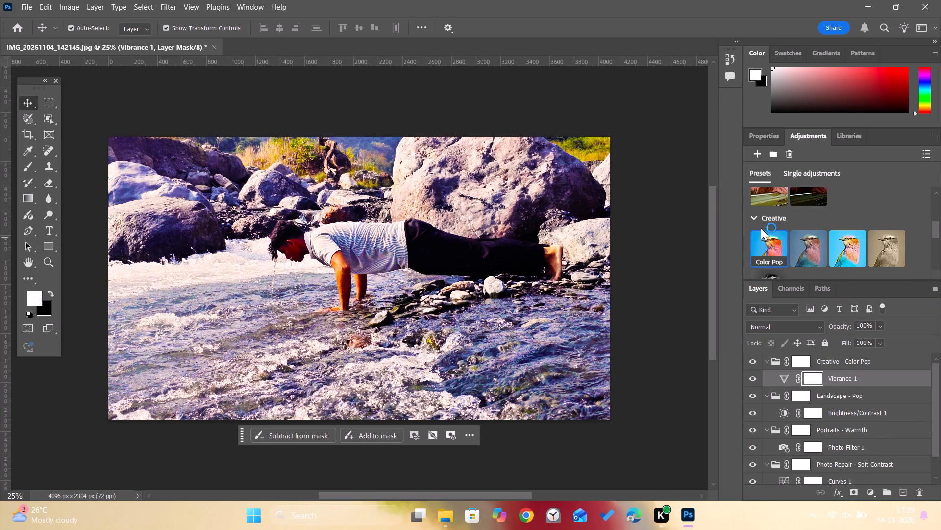
{"action": "left_click", "coordinate": [751, 215]}
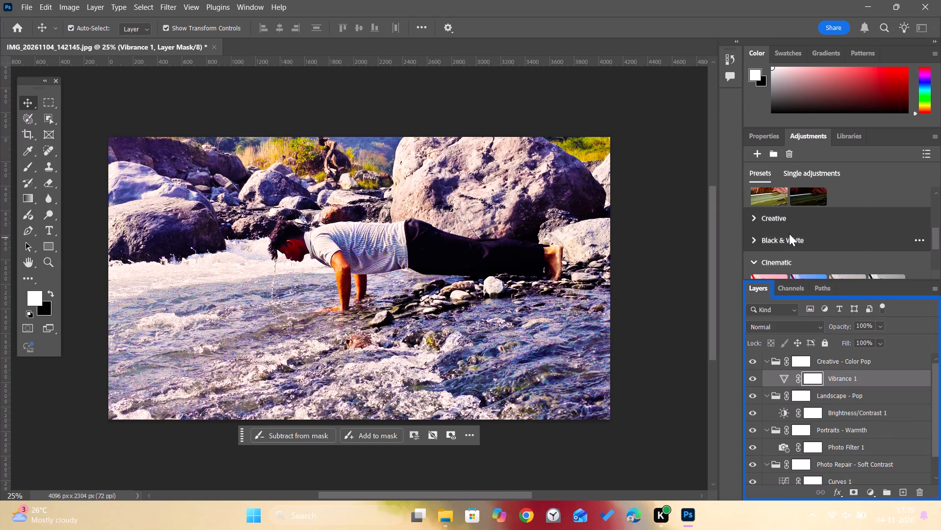
{"action": "scroll", "coordinate": [789, 234], "scroll_direction": "down", "scroll_amount": 2}
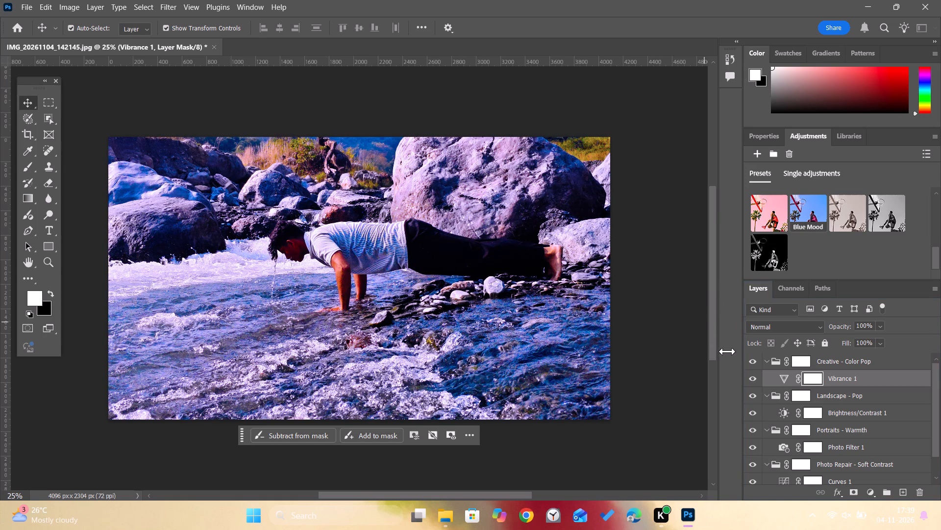
Compare the push-up photo before and after its adjustments by hiding and reshowing the preset layers, including Soft Contrast on its own.
{"action": "left_click_drag", "start_coordinate": [754, 362], "coordinate": [751, 514]}
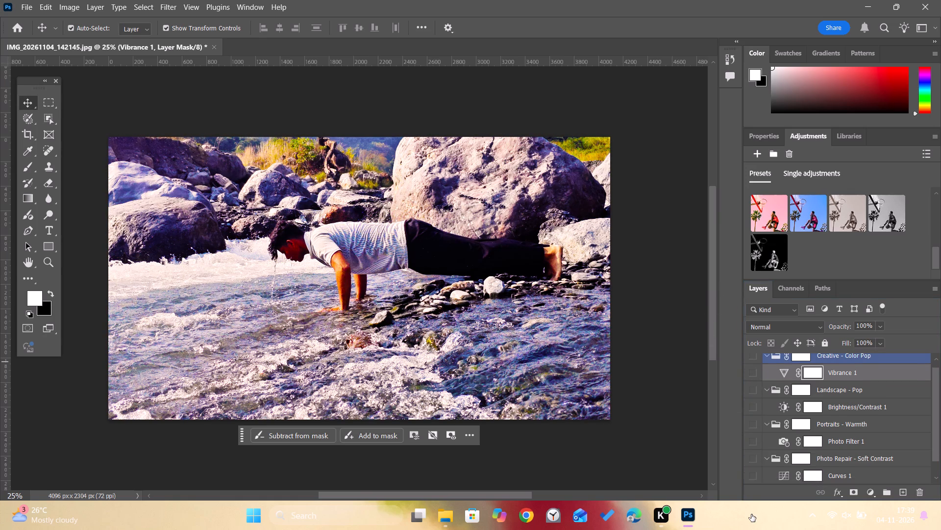
{"action": "left_click_drag", "start_coordinate": [751, 514], "coordinate": [753, 442]}
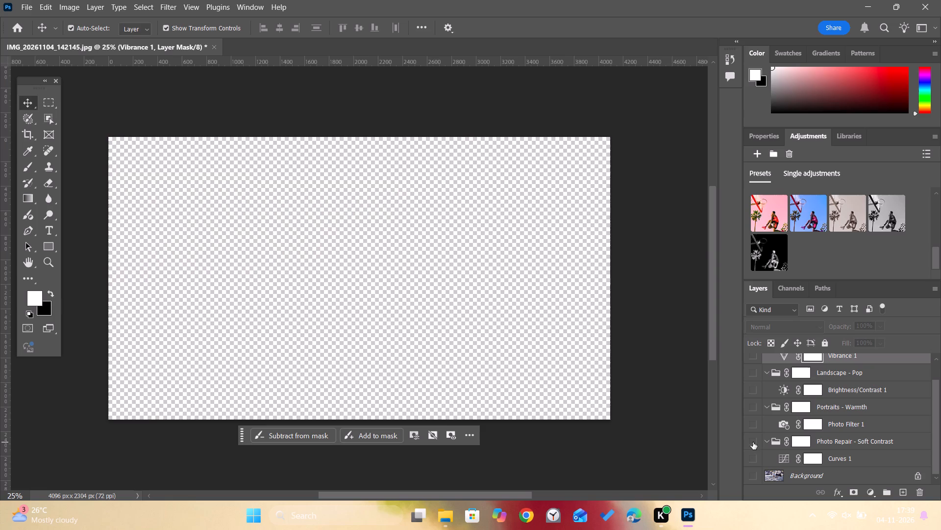
{"action": "left_click", "coordinate": [752, 477]}
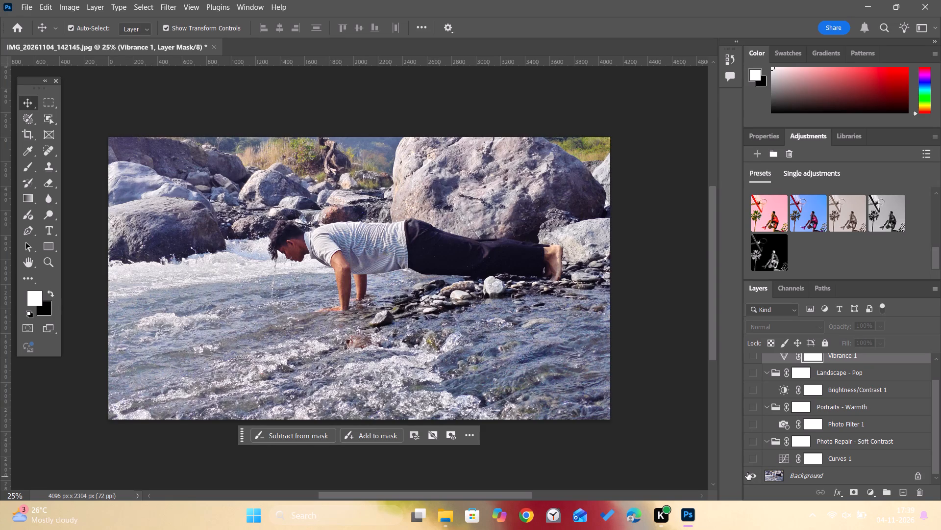
{"action": "left_click_drag", "start_coordinate": [751, 423], "coordinate": [754, 413]}
{"action": "left_click_drag", "start_coordinate": [754, 413], "coordinate": [754, 345]}
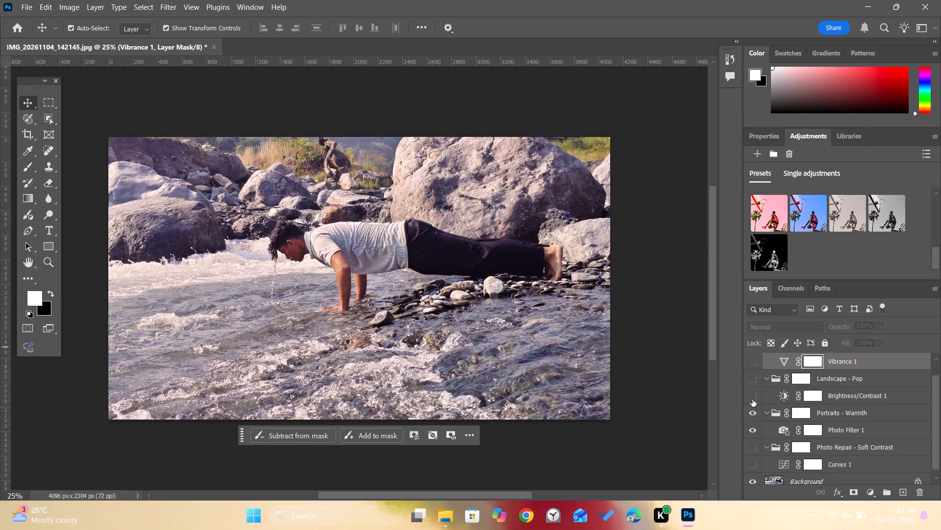
{"action": "left_click_drag", "start_coordinate": [753, 397], "coordinate": [749, 340]}
{"action": "left_click_drag", "start_coordinate": [752, 360], "coordinate": [754, 383]}
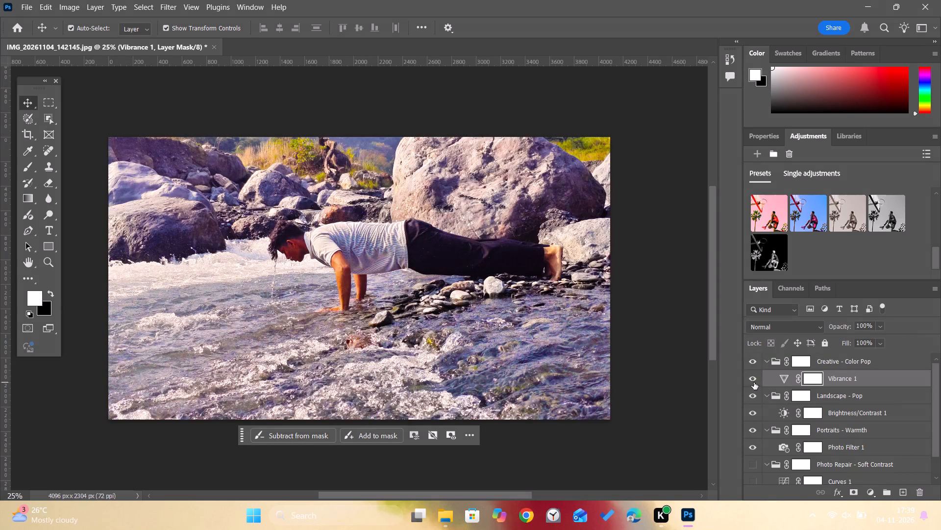
{"action": "scroll", "coordinate": [754, 382], "scroll_direction": "up", "scroll_amount": 5}
{"action": "scroll", "coordinate": [798, 381], "scroll_direction": "down", "scroll_amount": 4}
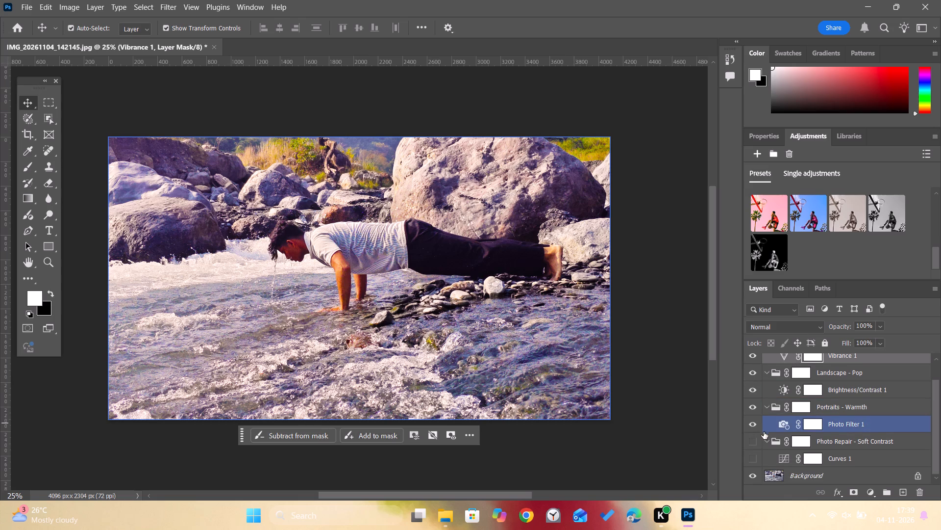
{"action": "left_click", "coordinate": [754, 456]}
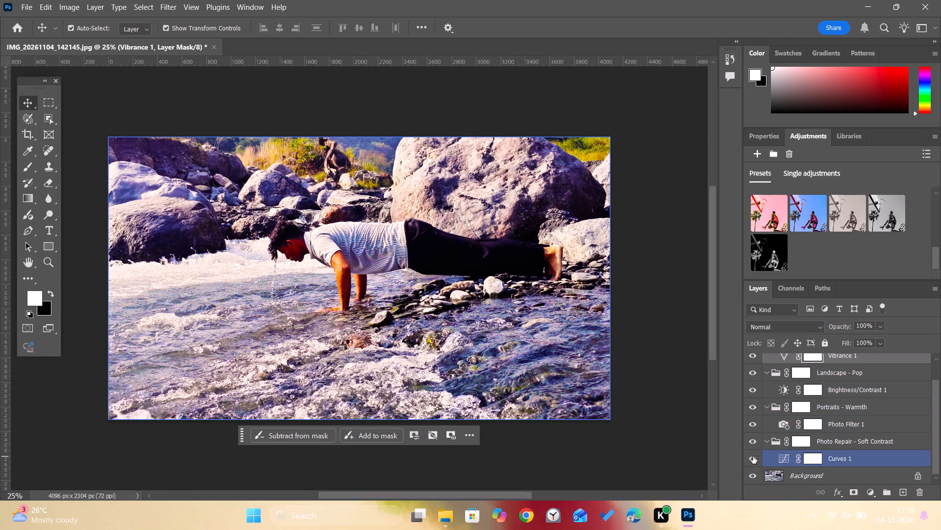
{"action": "left_click", "coordinate": [753, 456]}
{"action": "left_click", "coordinate": [753, 456]}
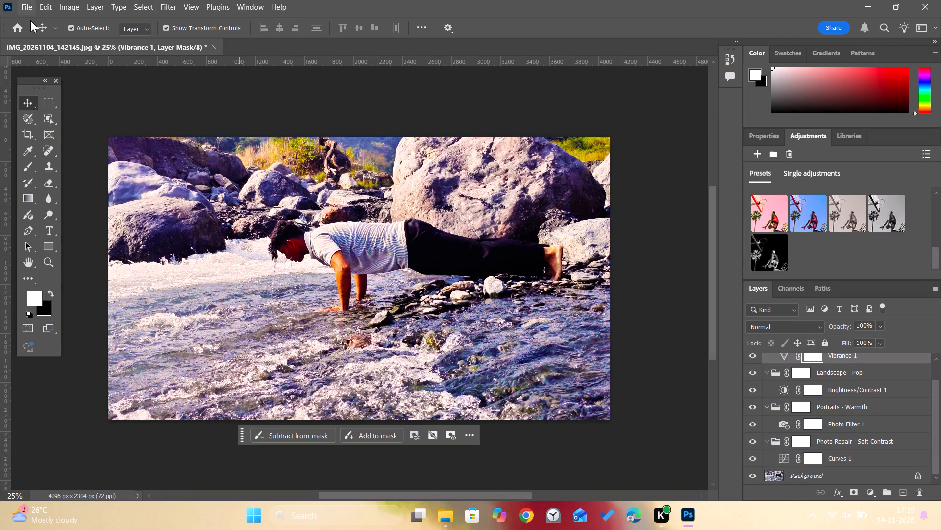
Export the river push-up photo IMG_20261104_142145 as a PNG at 100% scale into the edit folder.
{"action": "left_click", "coordinate": [31, 6]}
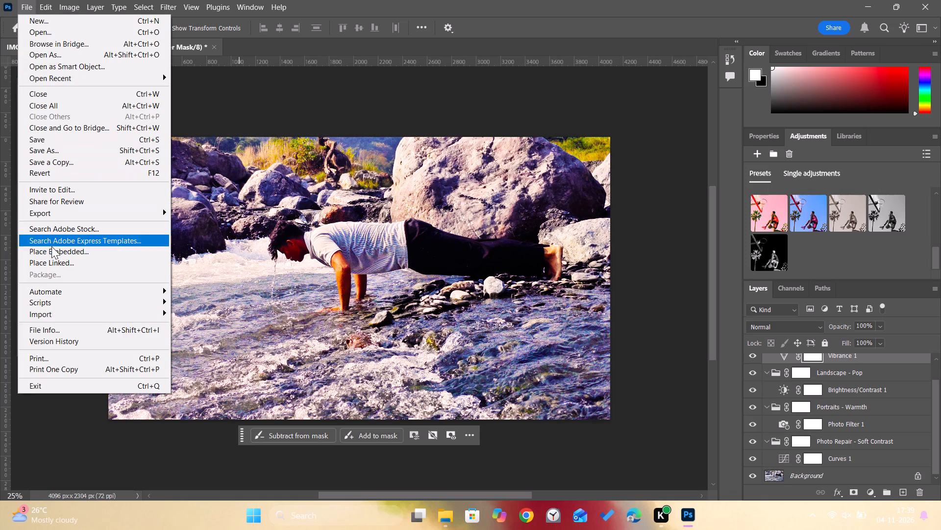
{"action": "left_click", "coordinate": [60, 218]}
{"action": "left_click", "coordinate": [64, 213]}
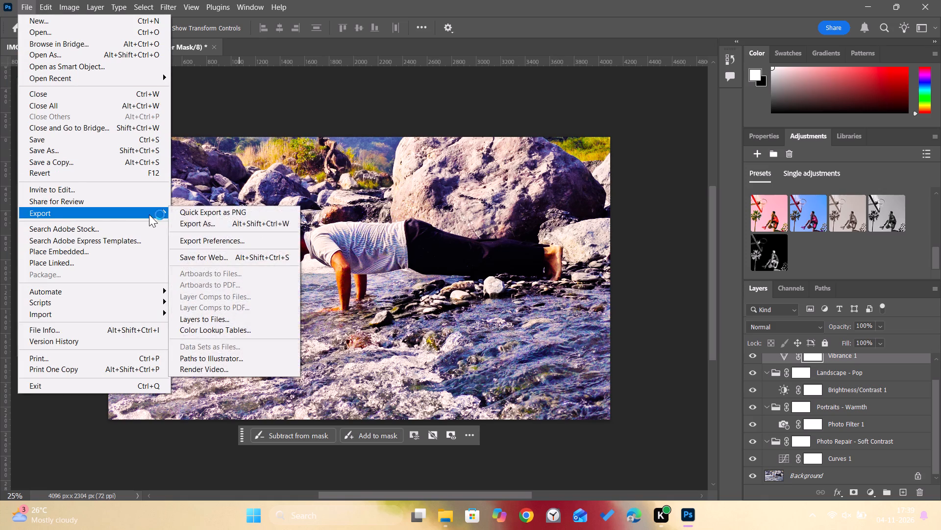
{"action": "left_click", "coordinate": [184, 221]}
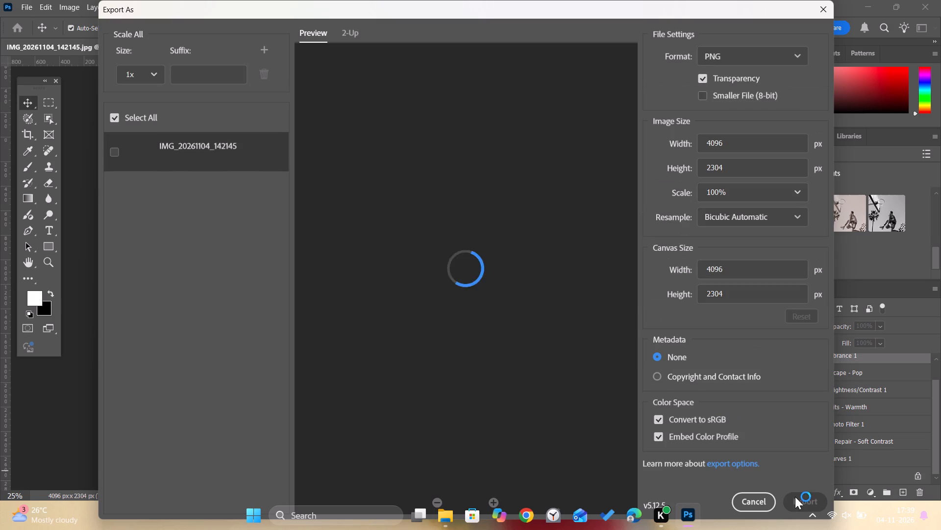
{"action": "left_click", "coordinate": [795, 497]}
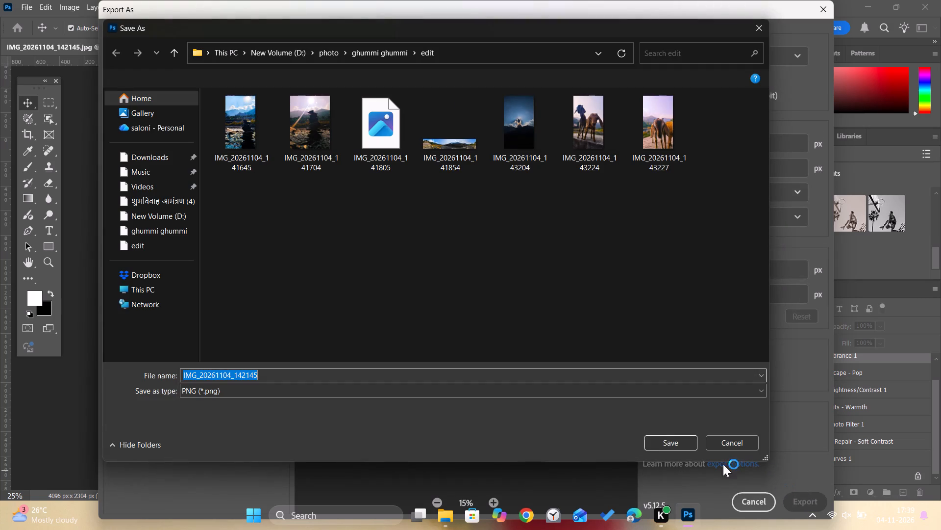
{"action": "left_click", "coordinate": [655, 439]}
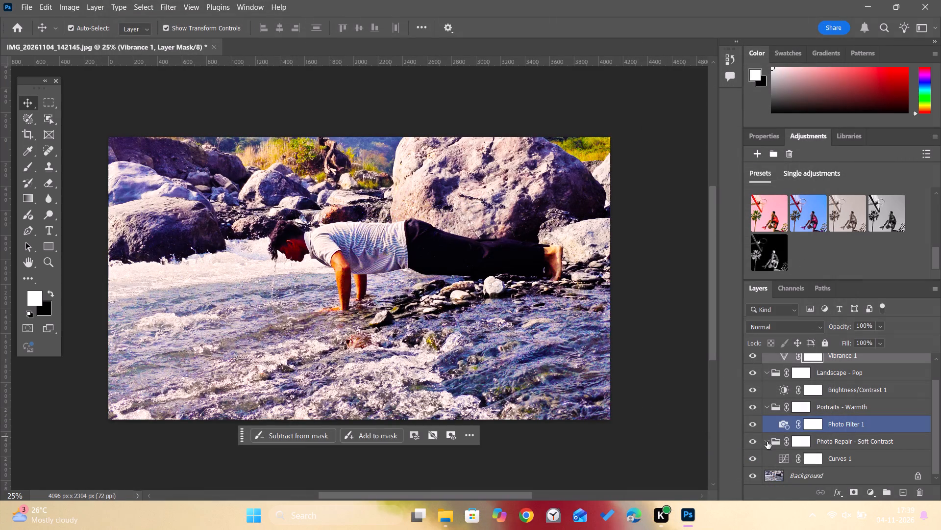
Hide the Photo Repair - Soft Contrast group of the push-up photo and delete its layer mask.
{"action": "left_click", "coordinate": [754, 442]}
{"action": "left_click", "coordinate": [801, 445]}
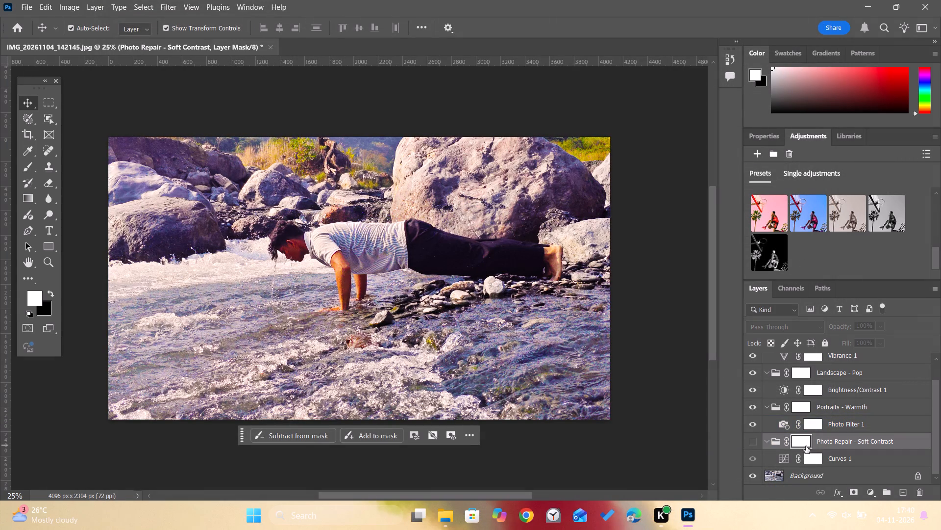
{"action": "key", "text": "Delete"}
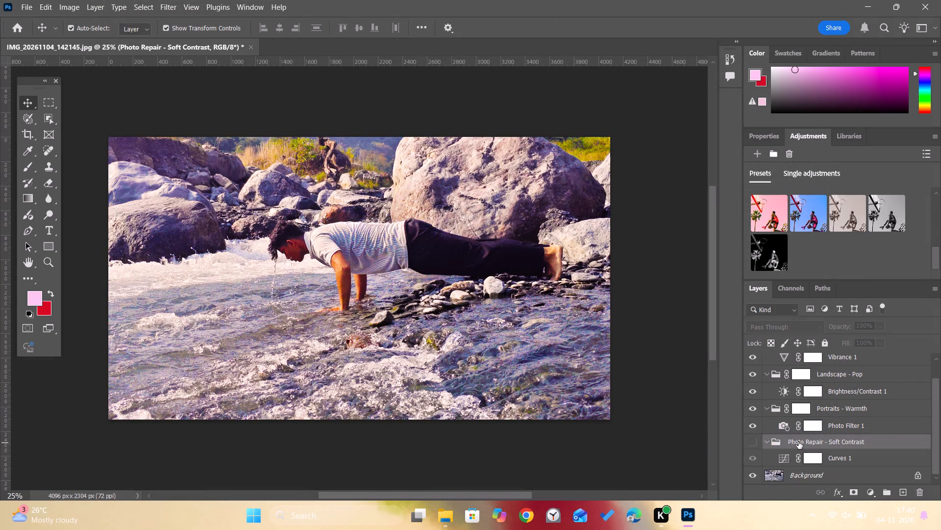
Delete the hidden Photo Repair - Soft Contrast group, including its Curves 1 layer, from the push-up photo.
{"action": "left_click", "coordinate": [798, 442]}
{"action": "key", "text": "Delete"}
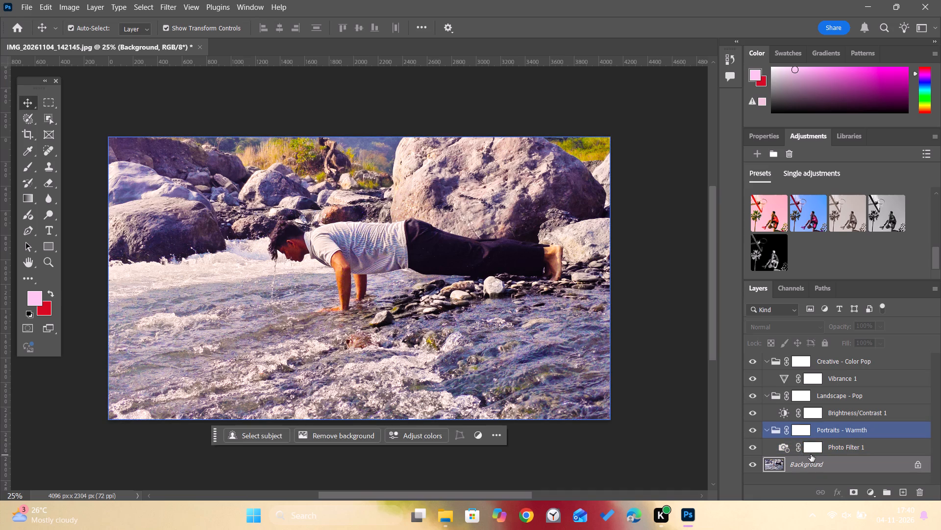
Export the push-up photo as a PNG at 100% scale into the edit folder under the new name IMG_20261104_1421456, keeping the existing file.
{"action": "scroll", "coordinate": [768, 443], "scroll_direction": "up", "scroll_amount": 6}
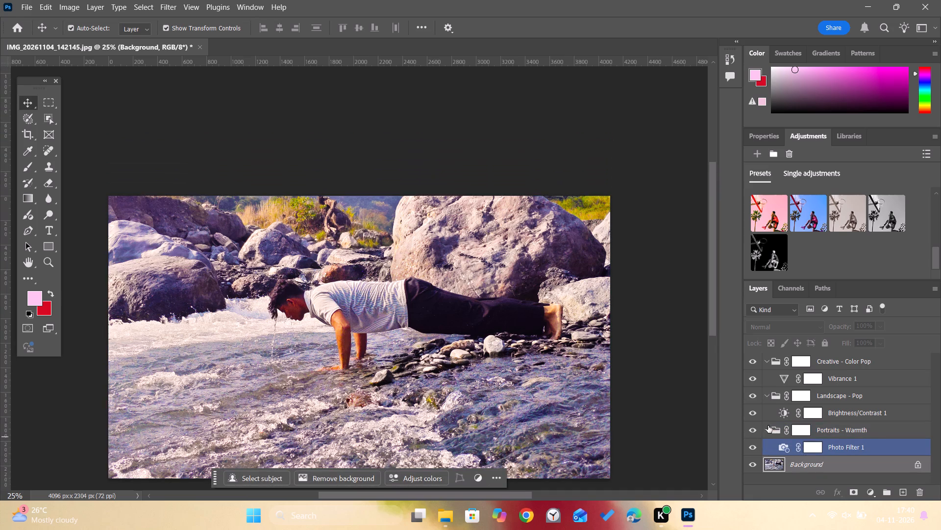
{"action": "left_click", "coordinate": [22, 4]}
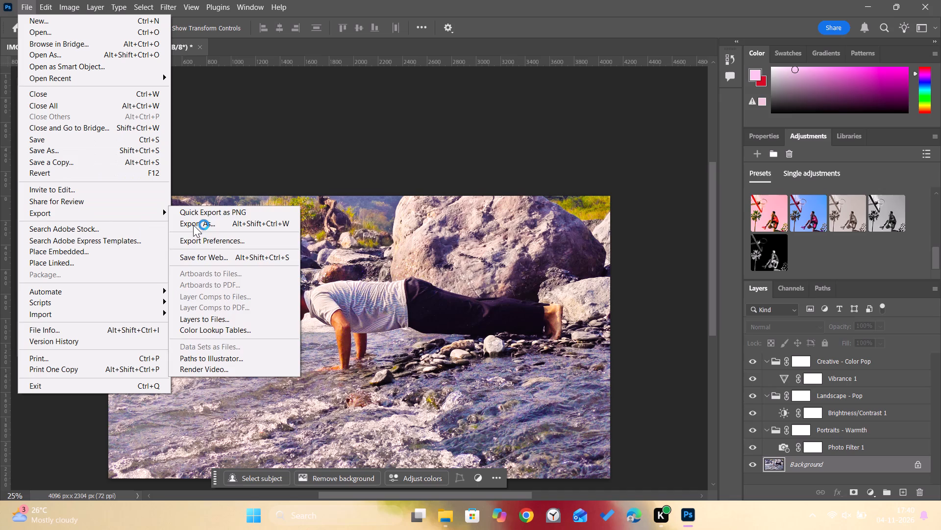
{"action": "left_click", "coordinate": [179, 224]}
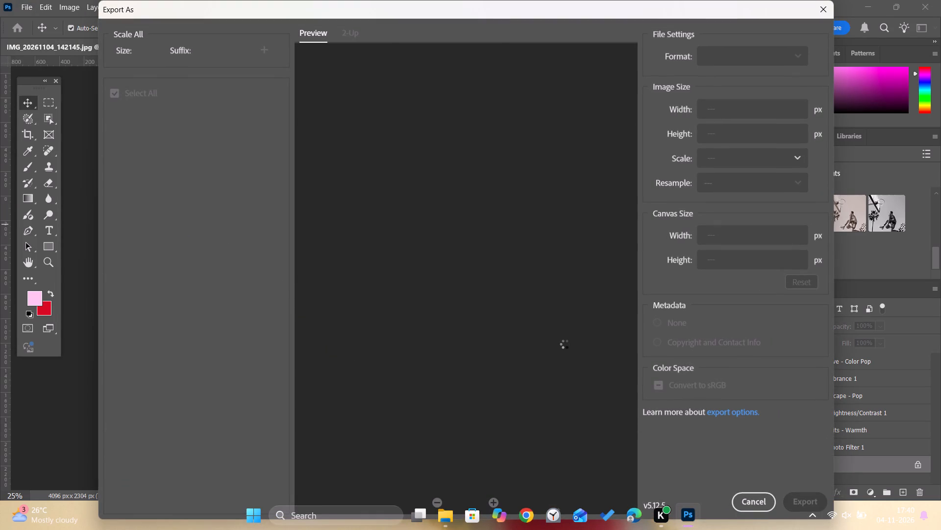
{"action": "left_click", "coordinate": [801, 494]}
{"action": "left_click", "coordinate": [775, 482]}
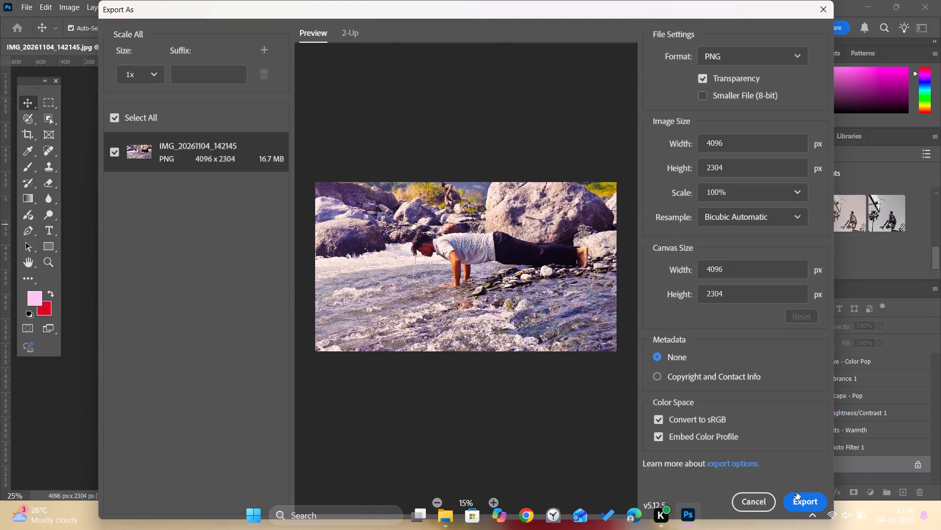
{"action": "left_click", "coordinate": [801, 496]}
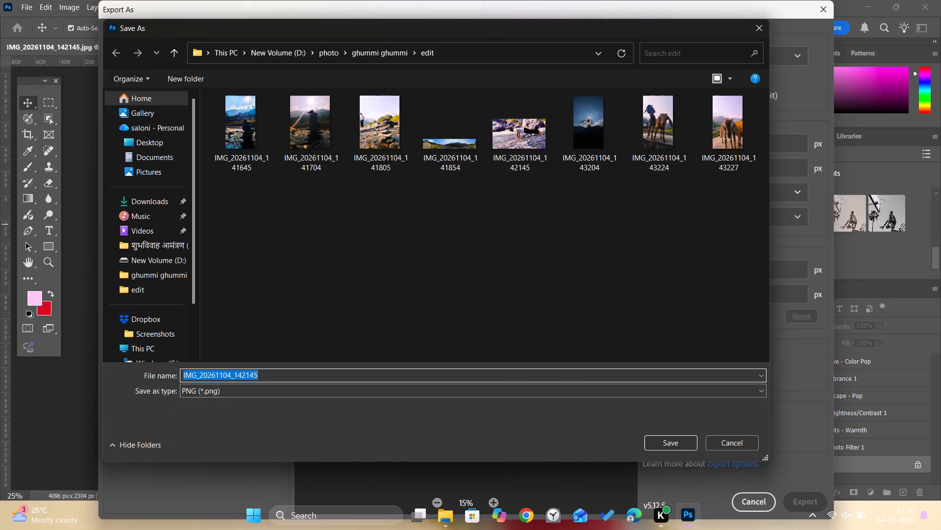
{"action": "left_click", "coordinate": [674, 447]}
{"action": "left_click", "coordinate": [551, 256]}
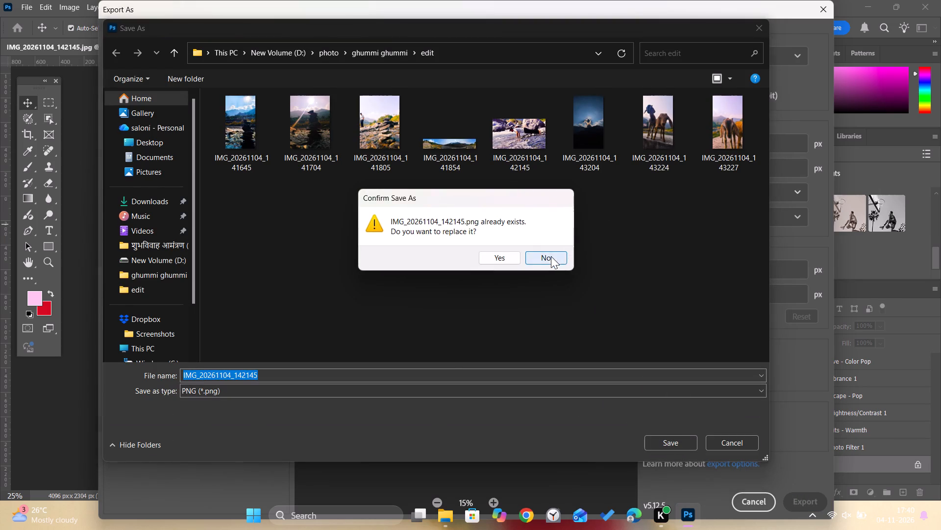
{"action": "left_click", "coordinate": [454, 371]}
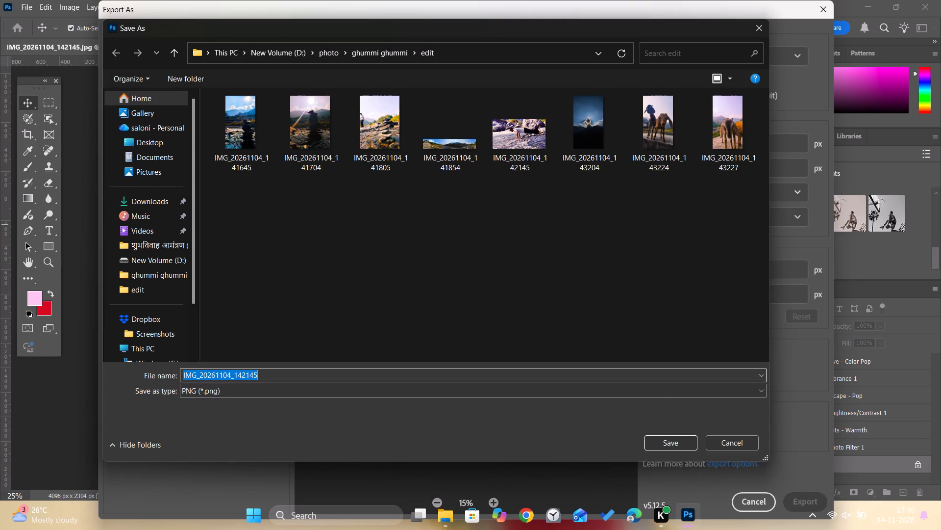
{"action": "key", "text": "Right"}
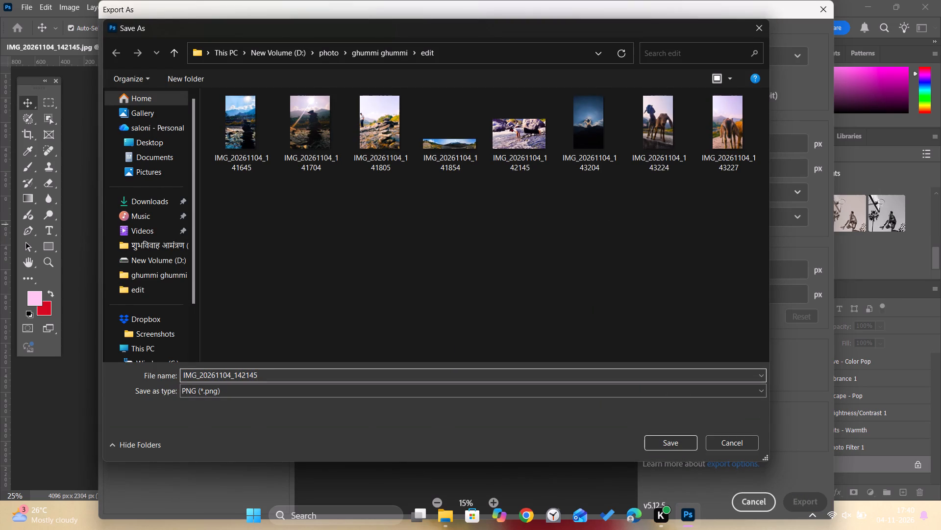
{"action": "key", "text": "6"}
{"action": "key", "text": "Return"}
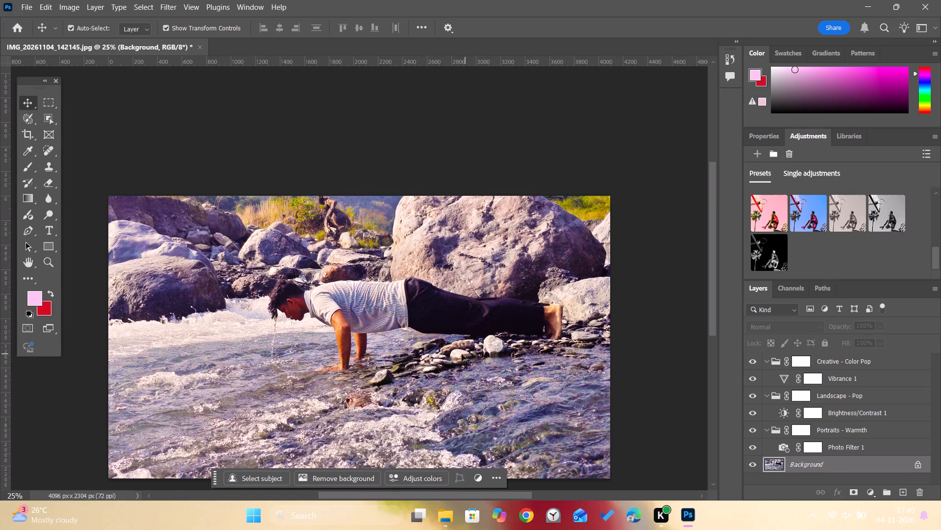
Close the push-up photo IMG_20261104_142145 without saving its changes and exit Photoshop.
{"action": "left_click", "coordinate": [199, 49]}
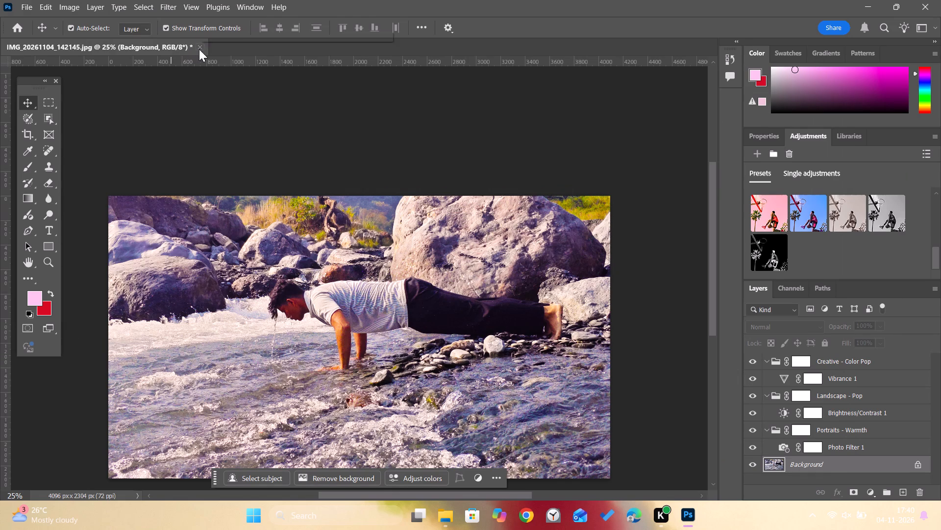
{"action": "left_click", "coordinate": [494, 203]}
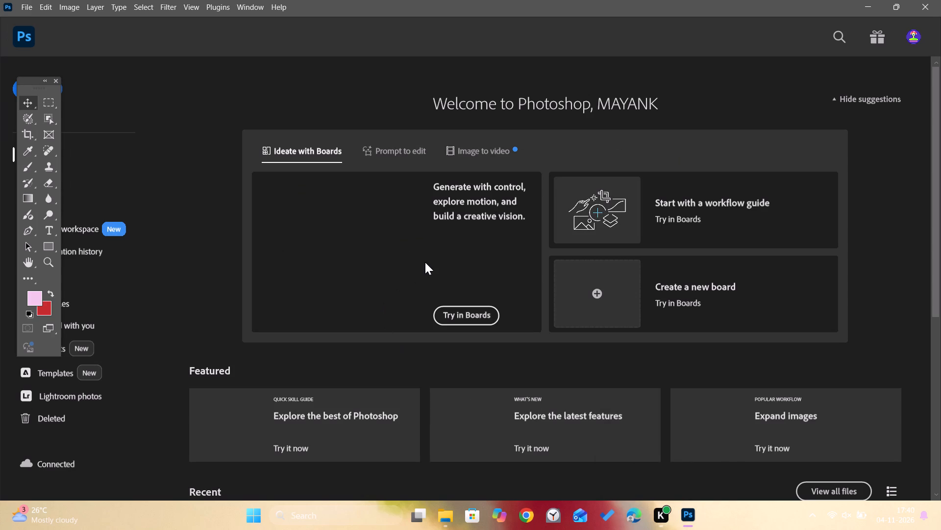
{"action": "left_click", "coordinate": [940, 0]}
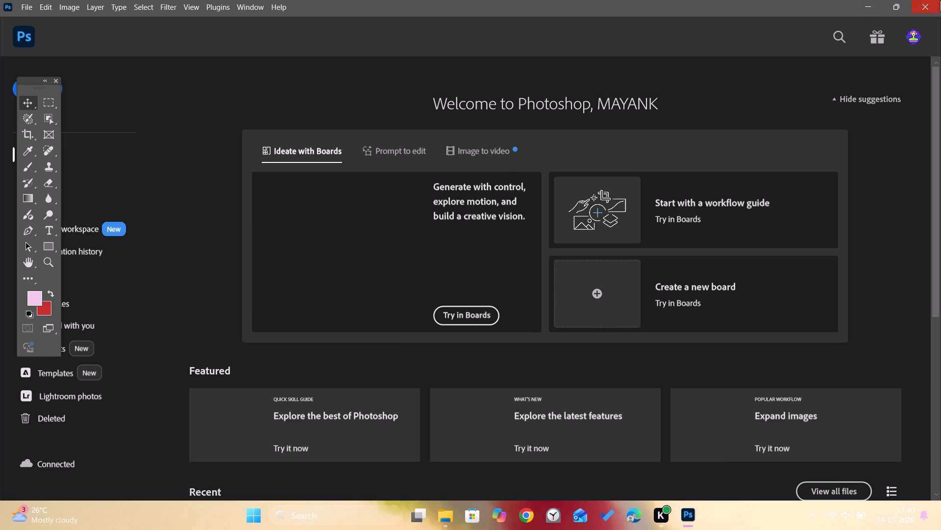